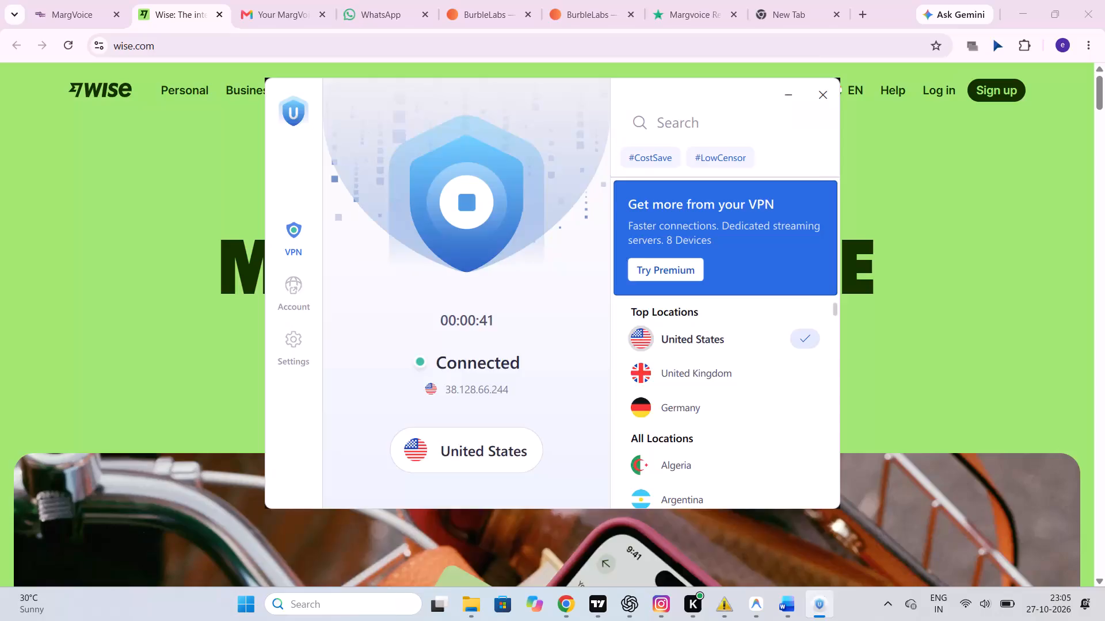
Search Windows for "cap", launch CapCut and bring its window to the front.
{"action": "type", "text": "ca"}
{"action": "key", "text": "p"}
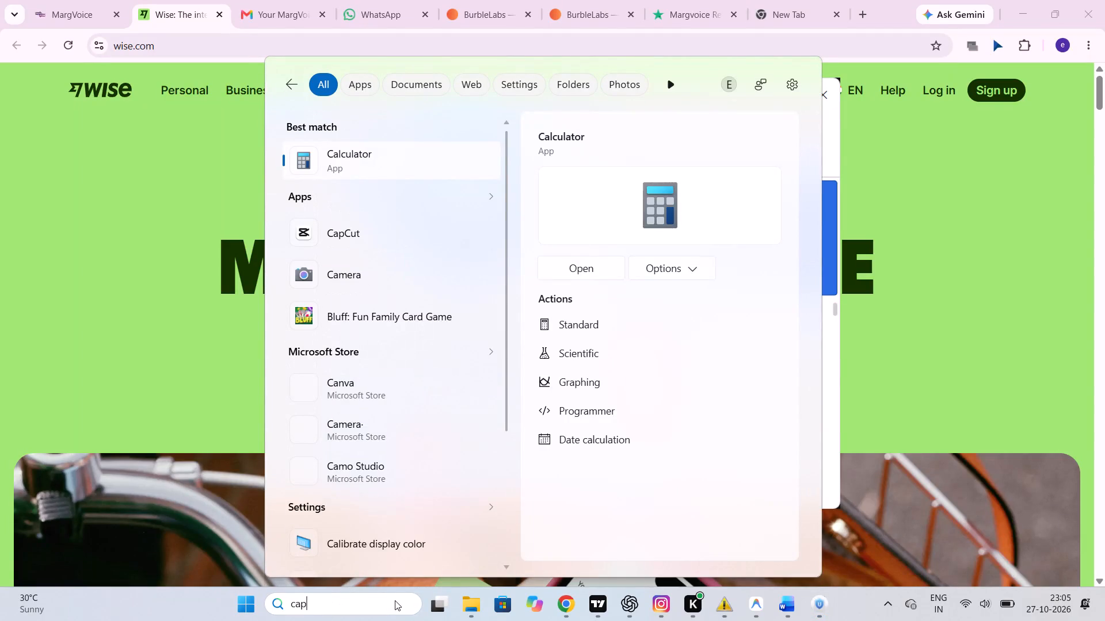
{"action": "key", "text": "Return"}
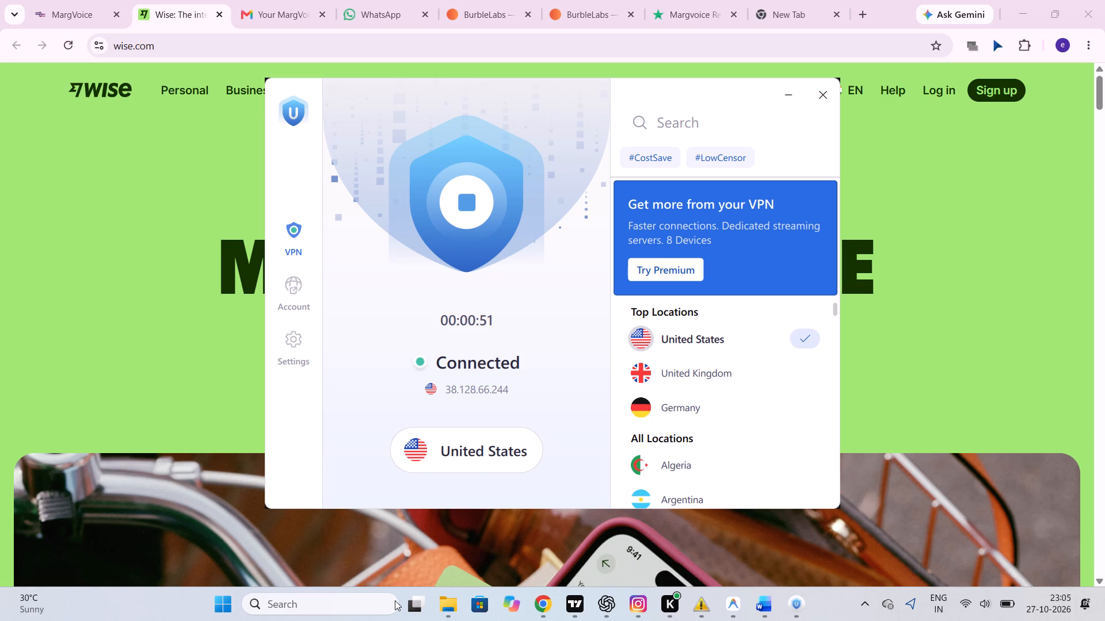
{"action": "scroll", "coordinate": [395, 600], "scroll_direction": "up", "scroll_amount": 3}
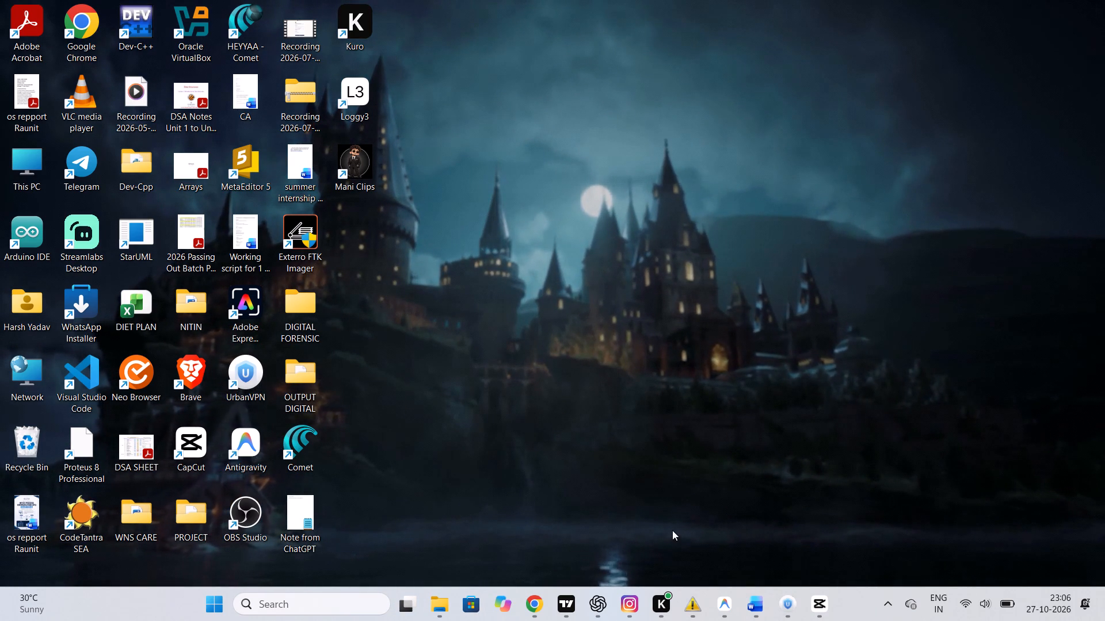
{"action": "left_click", "coordinate": [808, 601]}
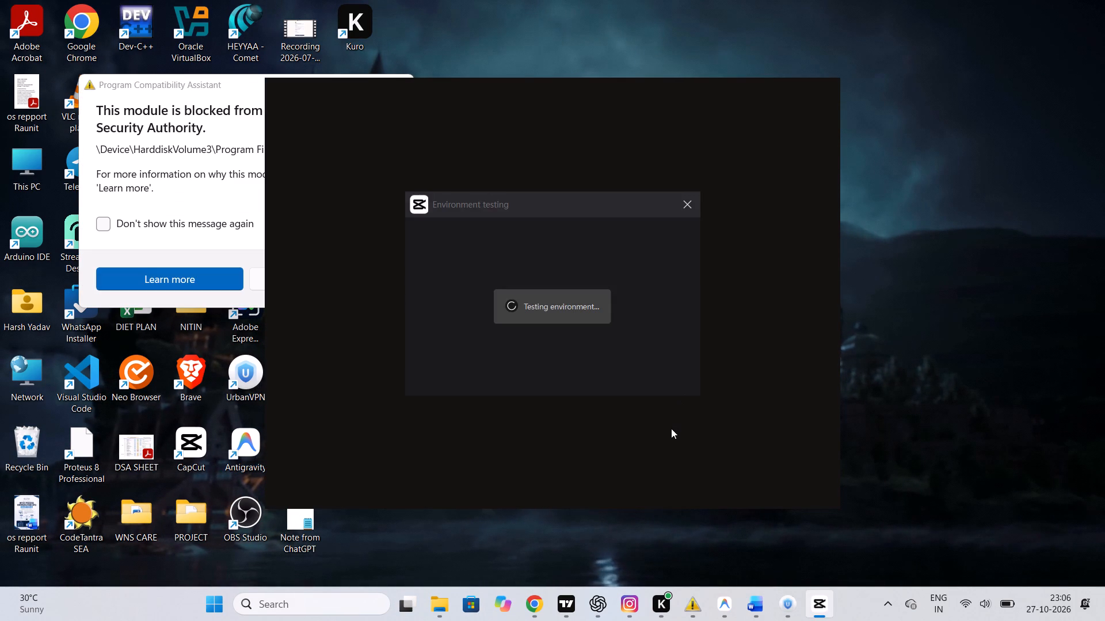
{"action": "left_click", "coordinate": [536, 34]}
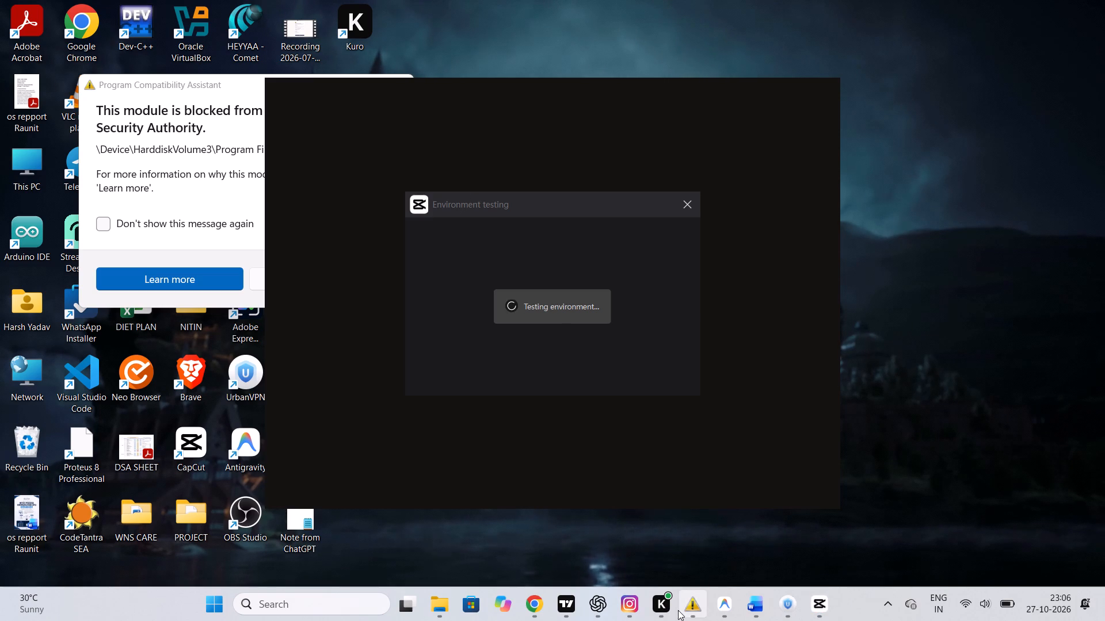
Close the Program Compatibility Assistant window about the blocked module.
{"action": "left_click", "coordinate": [742, 474]}
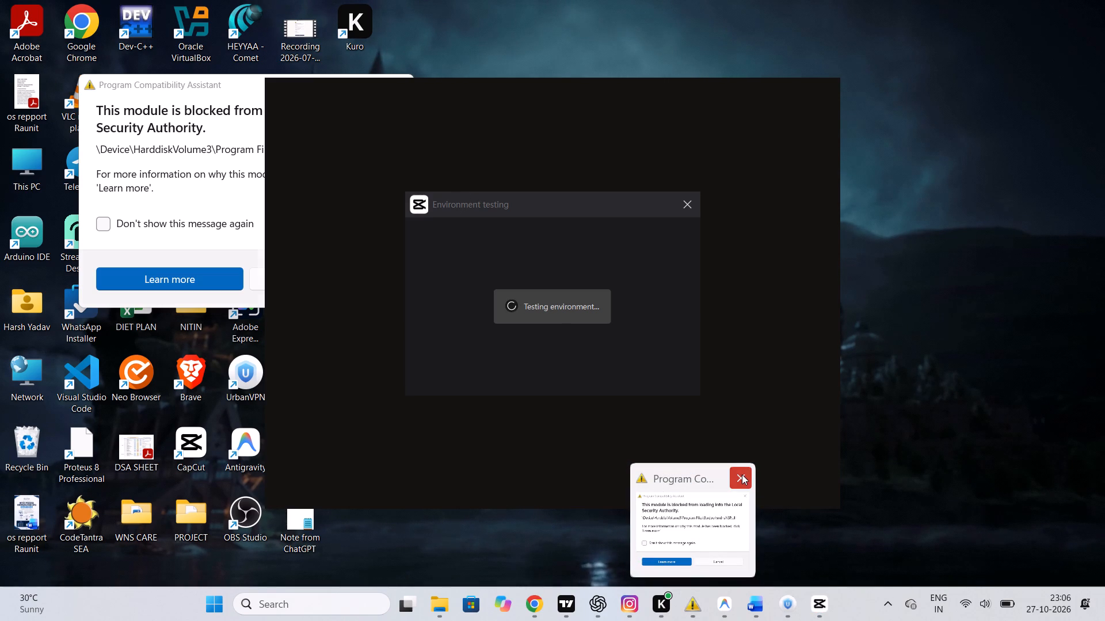
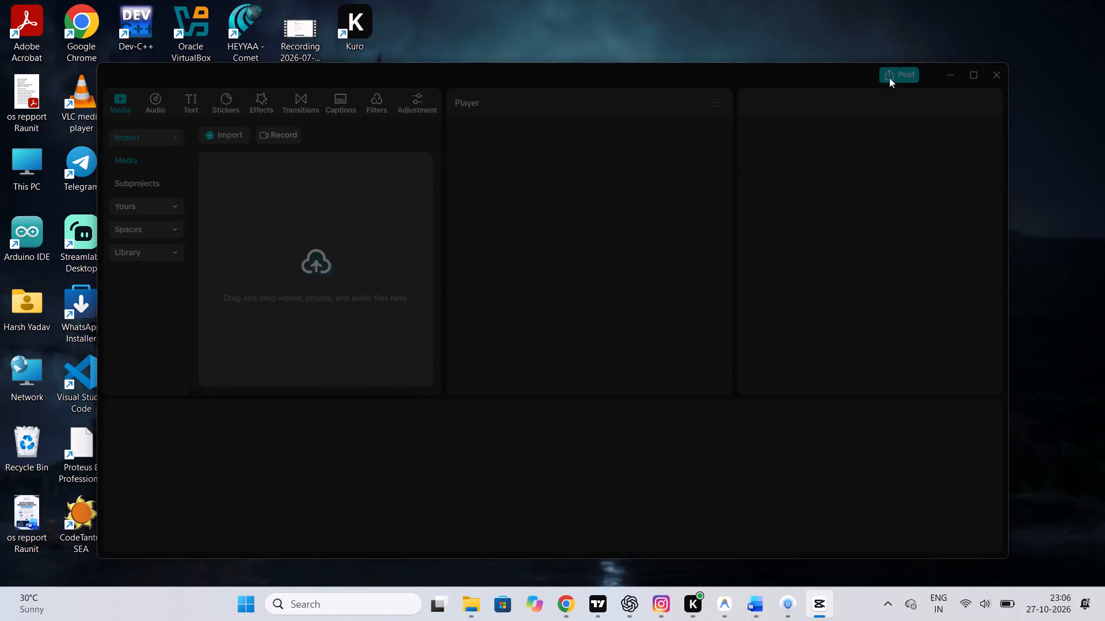
Maximize the editor window and import the Titan Slayers 9 video from the ROBLOXX CLIP folder.
{"action": "left_click", "coordinate": [970, 78]}
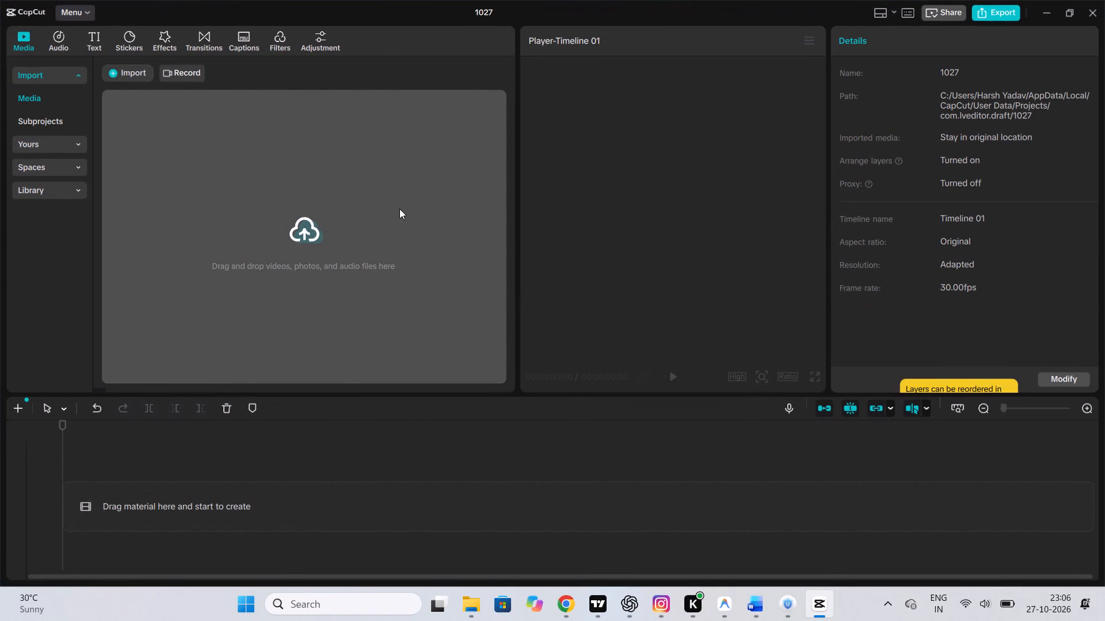
{"action": "left_click", "coordinate": [399, 209]}
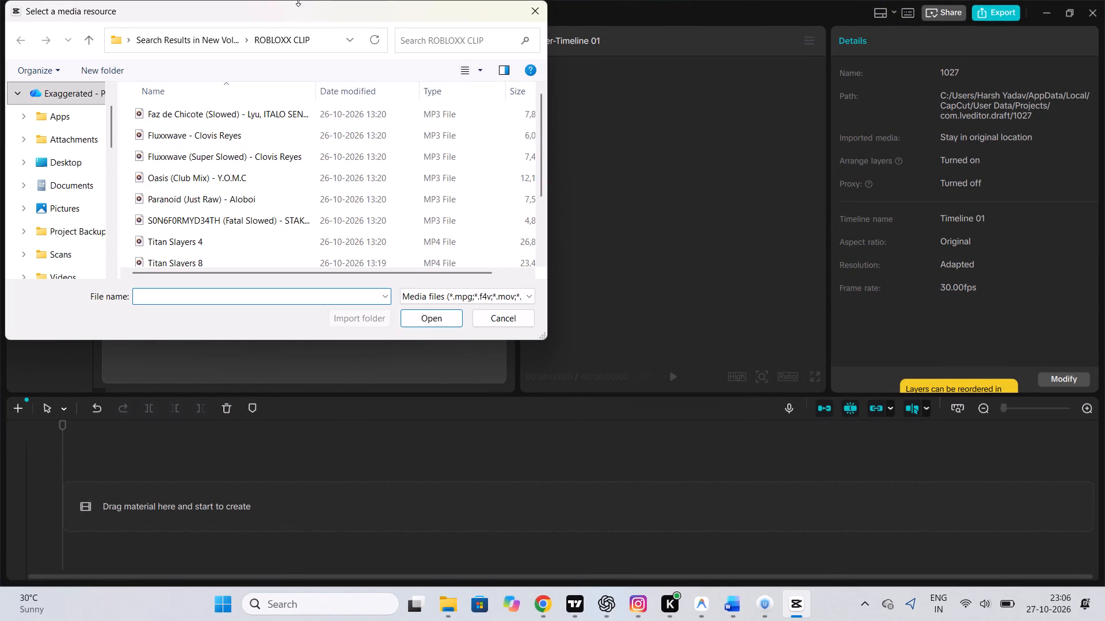
{"action": "left_click_drag", "start_coordinate": [545, 137], "coordinate": [545, 171]}
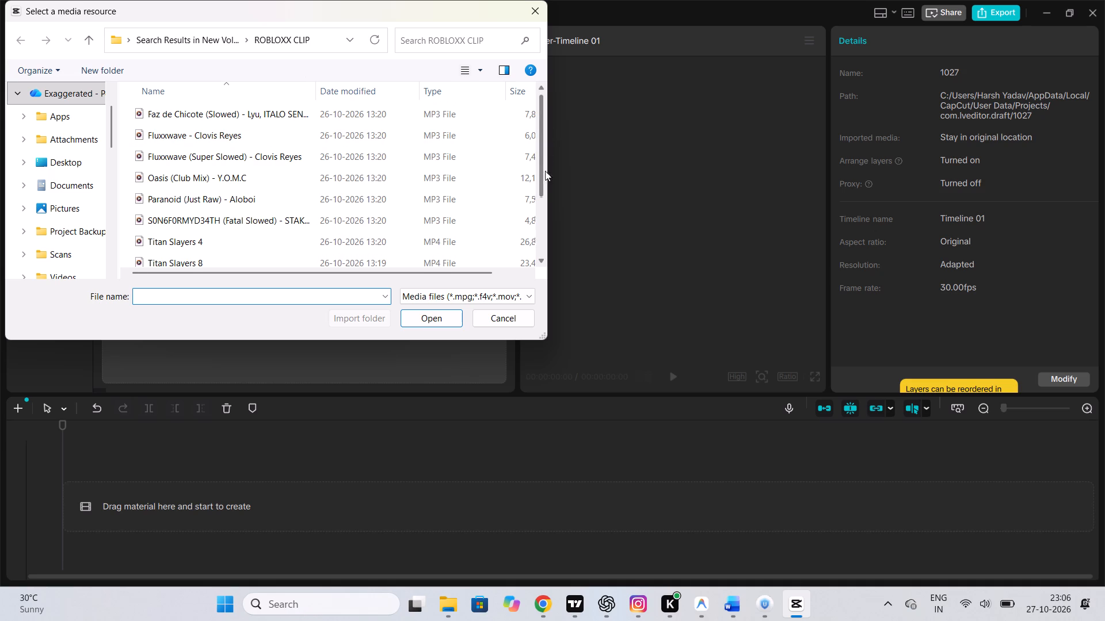
{"action": "left_click_drag", "start_coordinate": [545, 171], "coordinate": [534, 246]}
{"action": "left_click", "coordinate": [247, 192]}
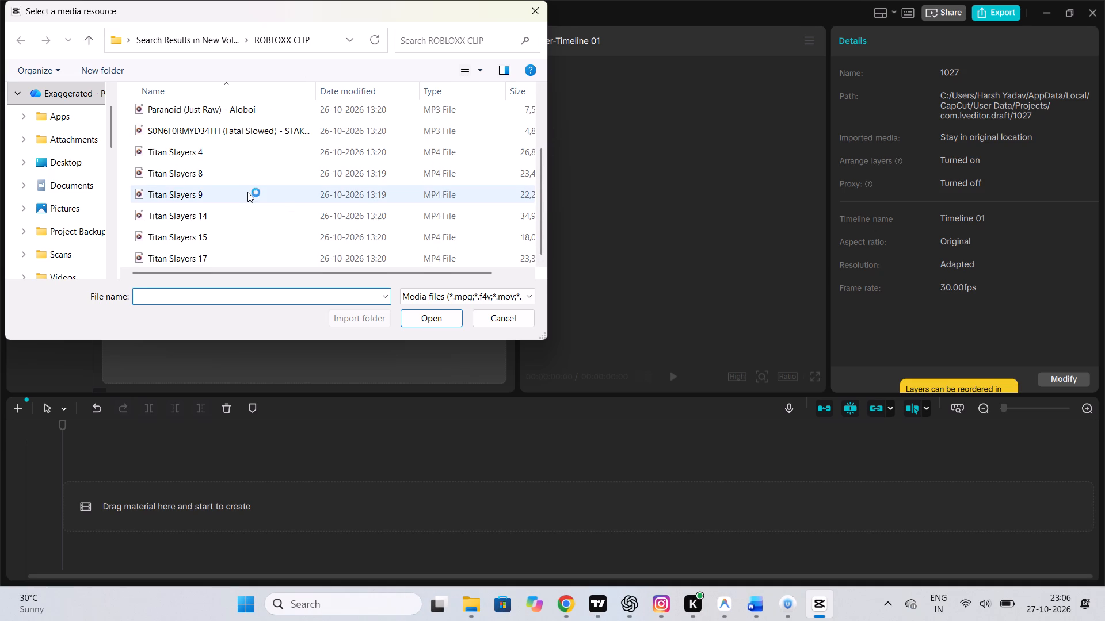
{"action": "left_click", "coordinate": [425, 321]}
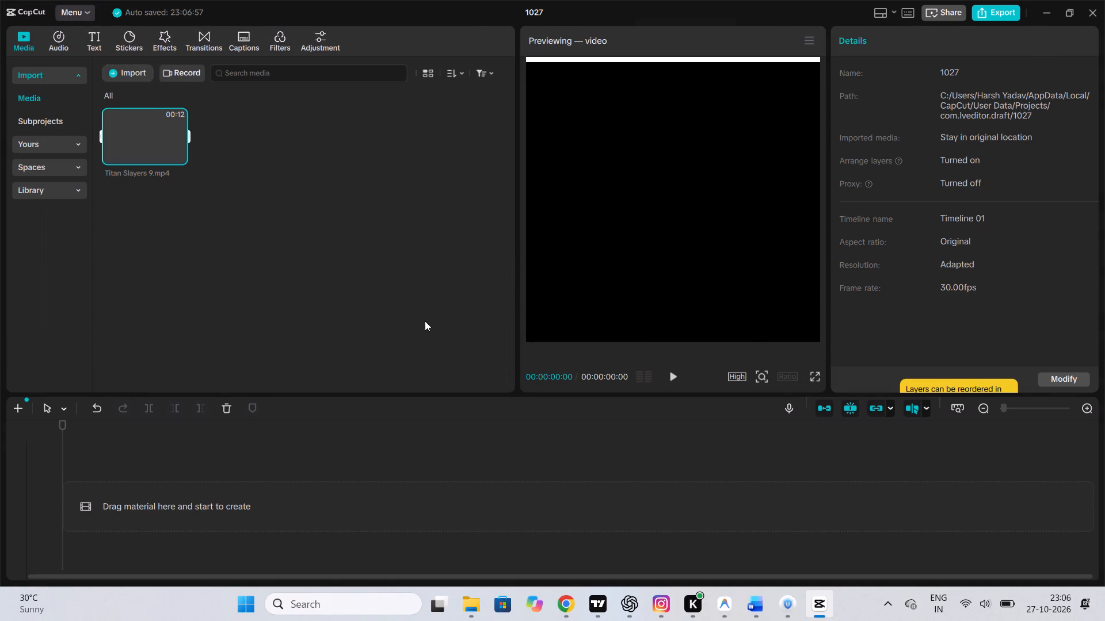
Place the Titan Slayers 9.mp4 clip at the start of the main timeline track and dismiss the HDR notice.
{"action": "left_click_drag", "start_coordinate": [132, 143], "coordinate": [123, 417]}
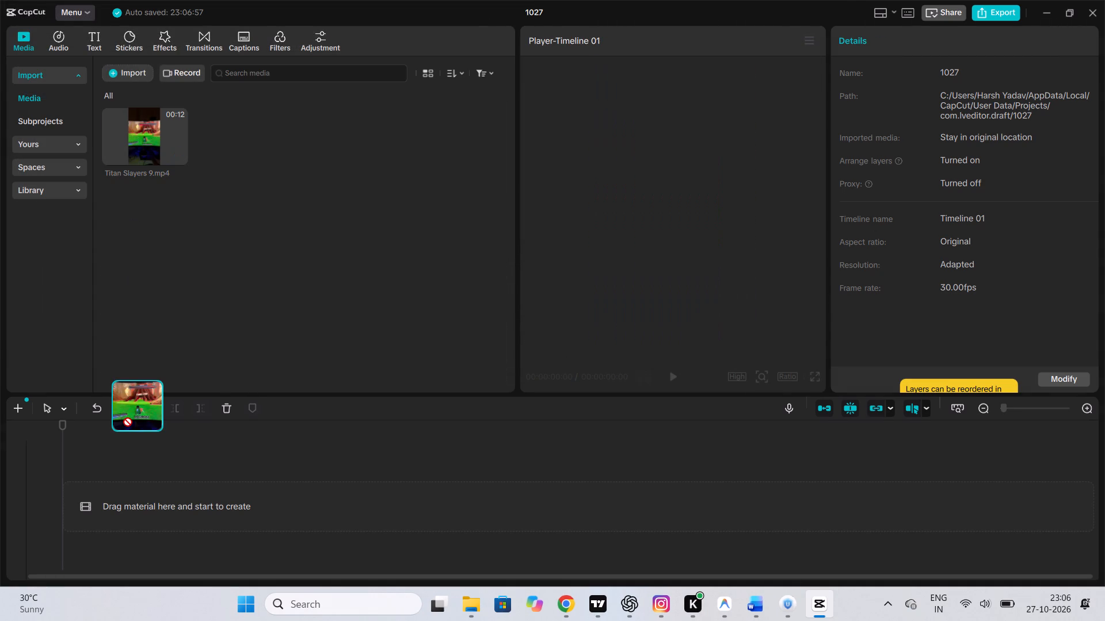
{"action": "left_click_drag", "start_coordinate": [123, 417], "coordinate": [120, 475]}
{"action": "left_click", "coordinate": [180, 482]}
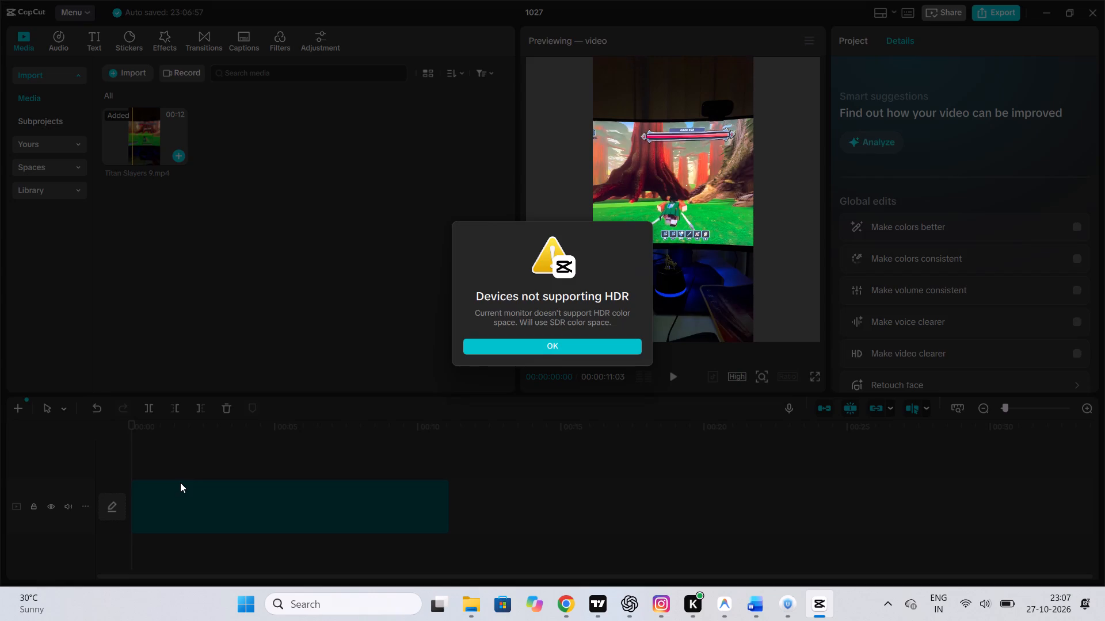
{"action": "left_click", "coordinate": [528, 349]}
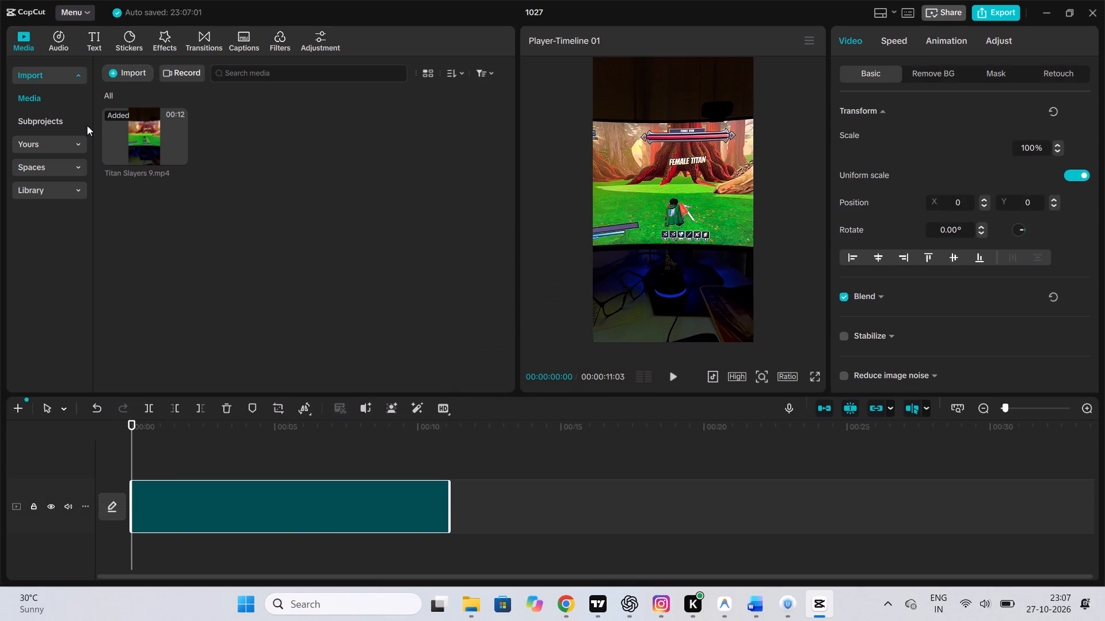
Import the song S0N6F0RMYD34TH (Fatal Slowed) as audio from the ROBLOXX CLIP folder.
{"action": "left_click", "coordinate": [54, 48]}
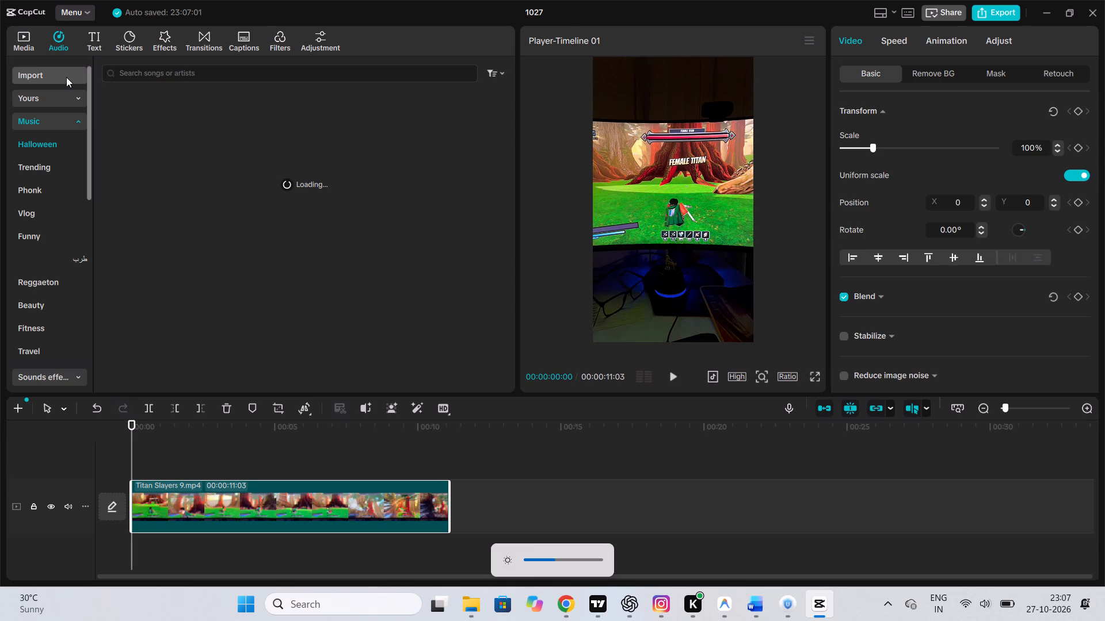
{"action": "left_click", "coordinate": [66, 77]}
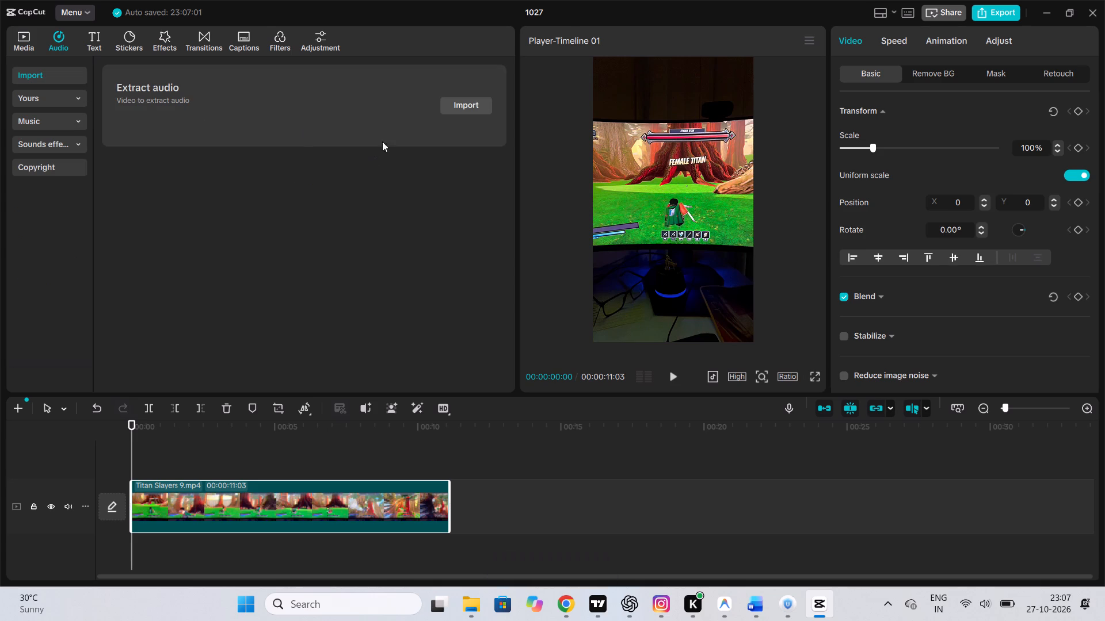
{"action": "left_click", "coordinate": [458, 106]}
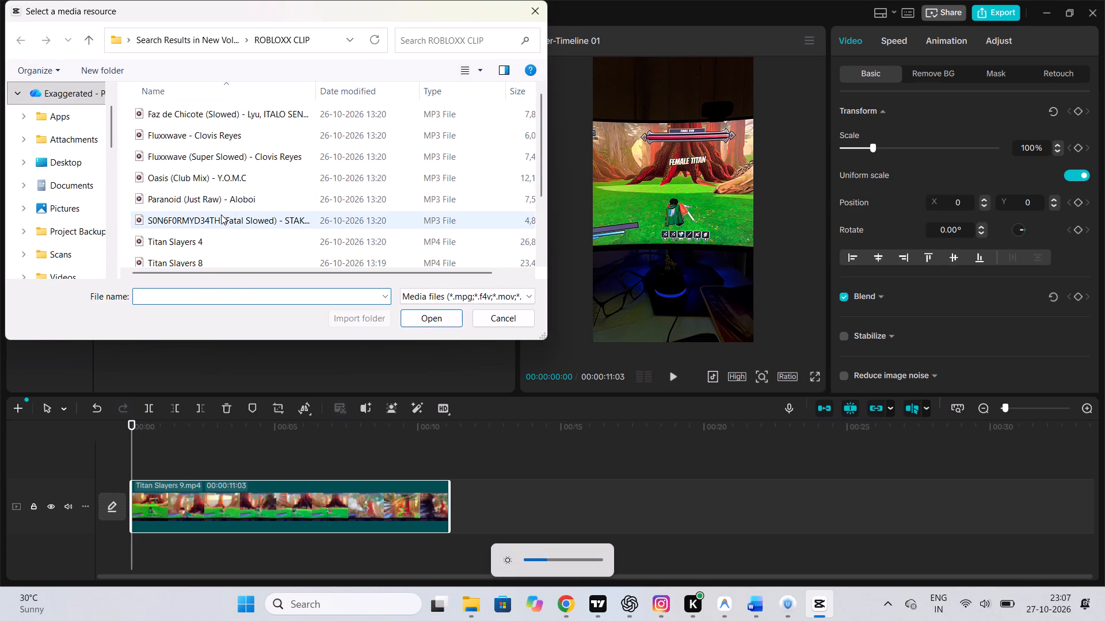
{"action": "left_click", "coordinate": [221, 215]}
{"action": "left_click", "coordinate": [425, 322]}
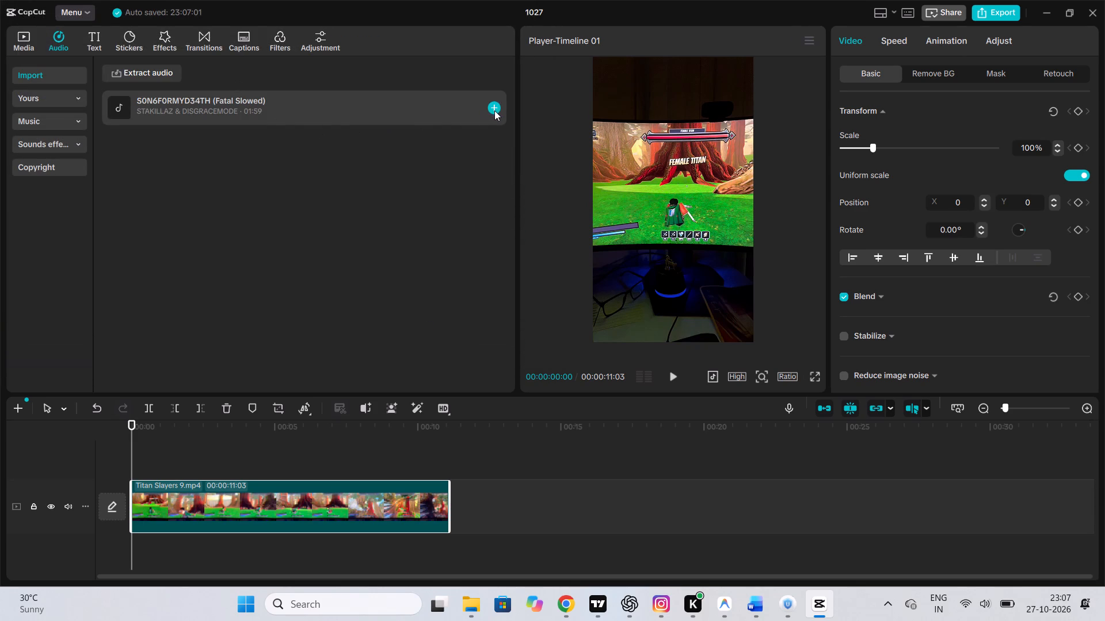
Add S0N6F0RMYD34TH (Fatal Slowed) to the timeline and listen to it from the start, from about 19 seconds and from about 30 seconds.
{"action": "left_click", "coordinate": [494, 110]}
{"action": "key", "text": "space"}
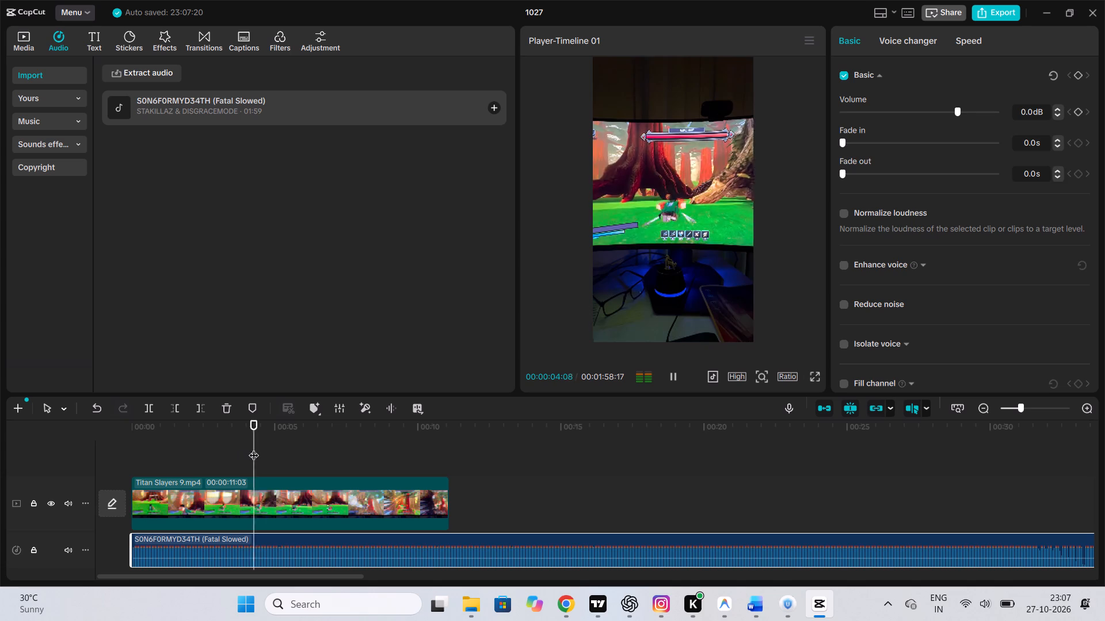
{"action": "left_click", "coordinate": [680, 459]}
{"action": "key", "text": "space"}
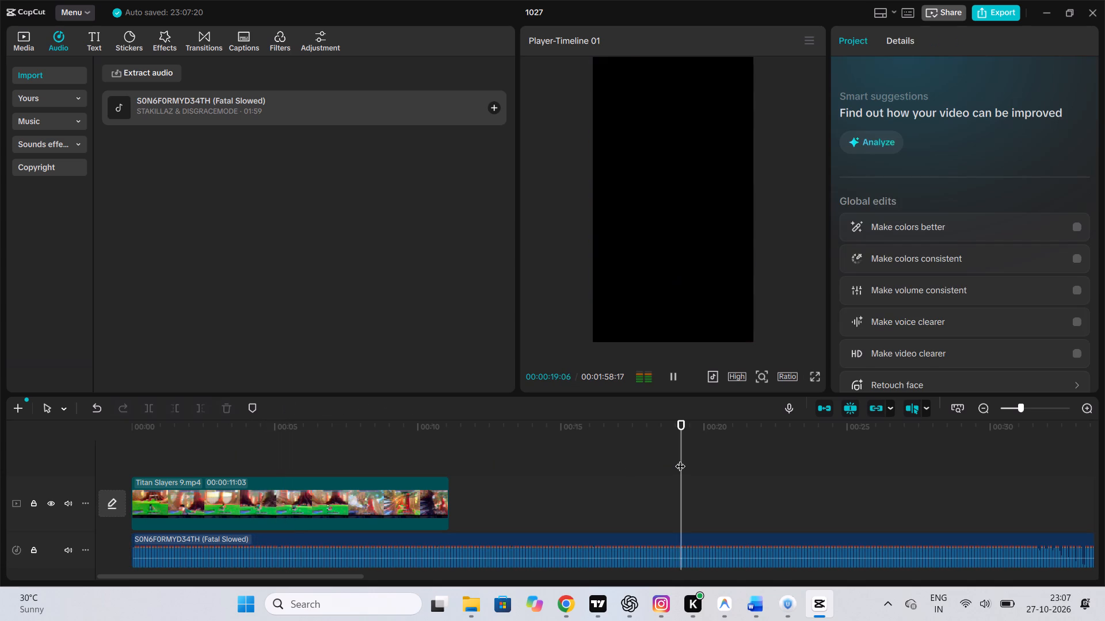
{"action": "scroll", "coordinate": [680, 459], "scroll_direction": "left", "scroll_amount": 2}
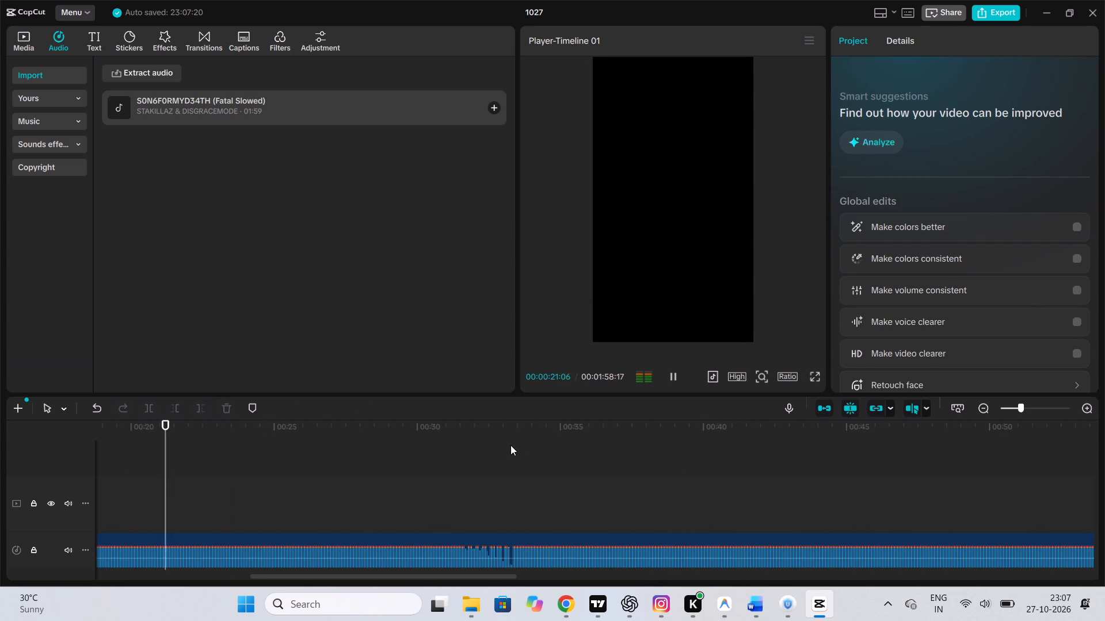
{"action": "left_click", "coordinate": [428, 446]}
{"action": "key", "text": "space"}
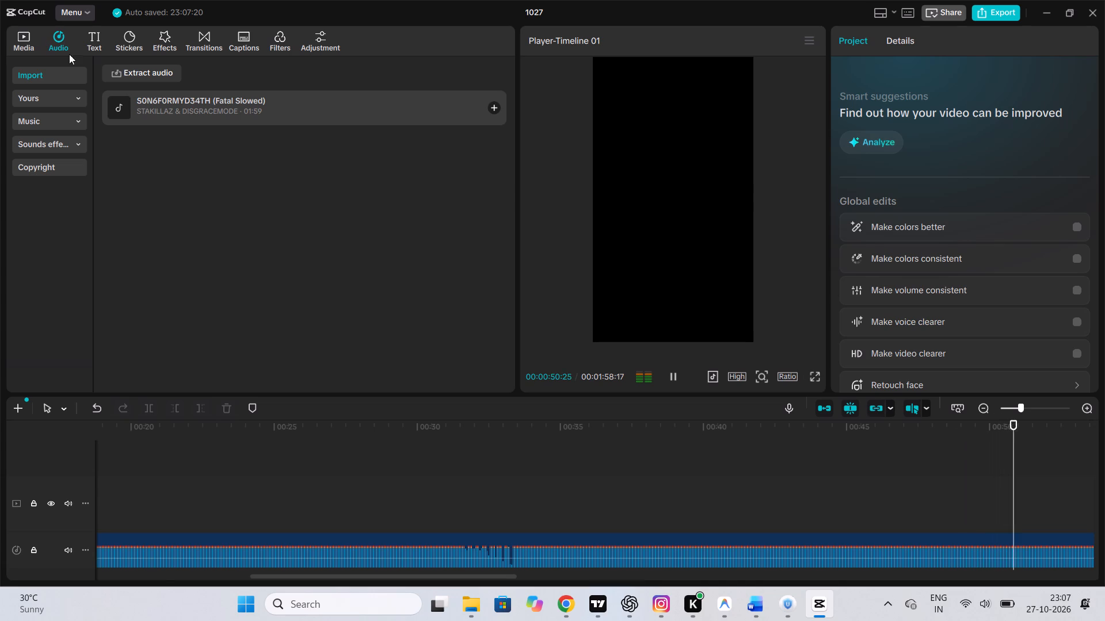
Import the song Fluxxwave (Super Slowed) as audio from the ROBLOXX CLIP folder.
{"action": "left_click", "coordinate": [122, 67]}
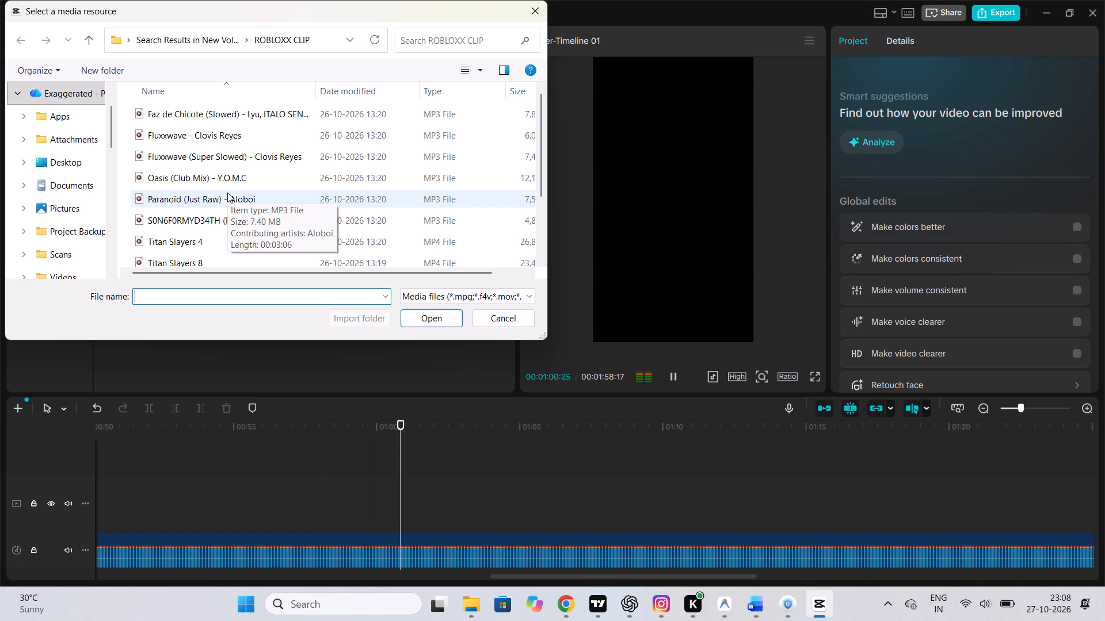
{"action": "left_click", "coordinate": [237, 163]}
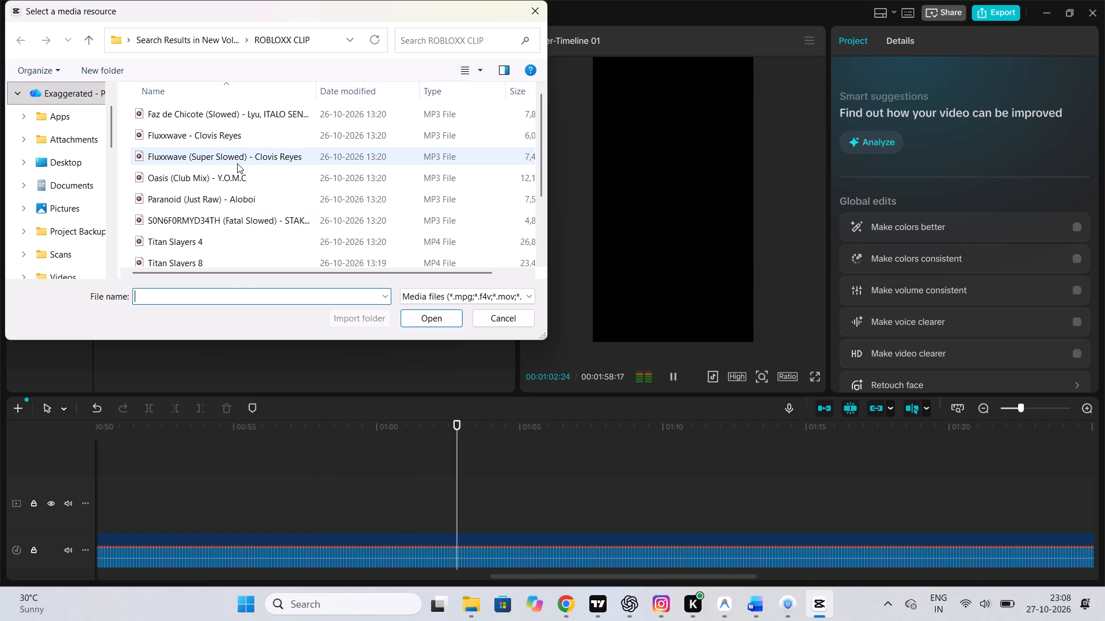
{"action": "left_click", "coordinate": [416, 313]}
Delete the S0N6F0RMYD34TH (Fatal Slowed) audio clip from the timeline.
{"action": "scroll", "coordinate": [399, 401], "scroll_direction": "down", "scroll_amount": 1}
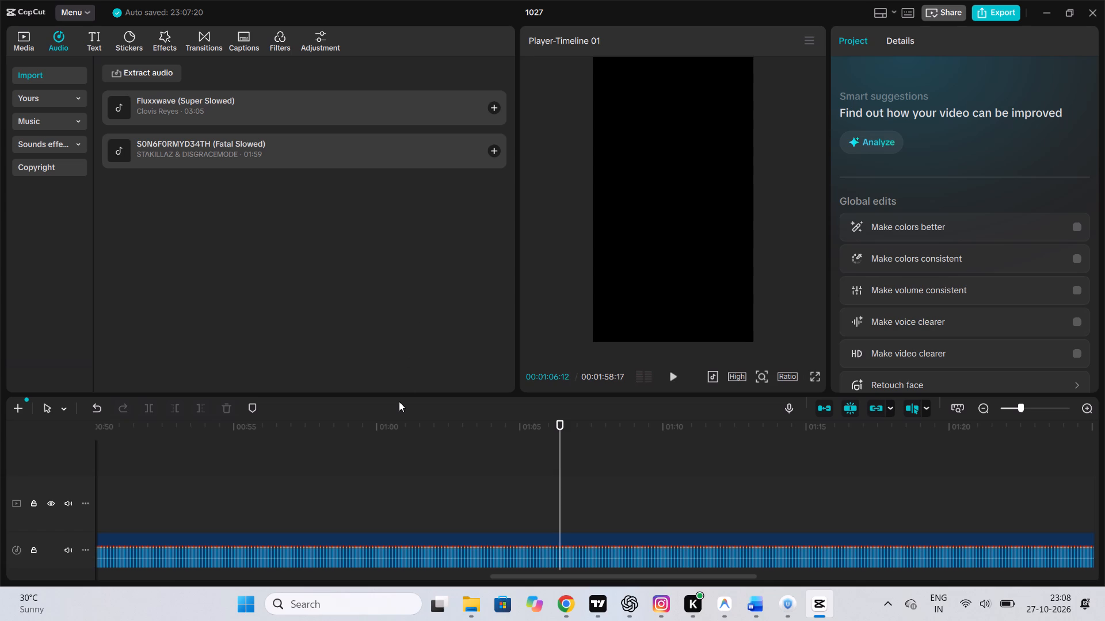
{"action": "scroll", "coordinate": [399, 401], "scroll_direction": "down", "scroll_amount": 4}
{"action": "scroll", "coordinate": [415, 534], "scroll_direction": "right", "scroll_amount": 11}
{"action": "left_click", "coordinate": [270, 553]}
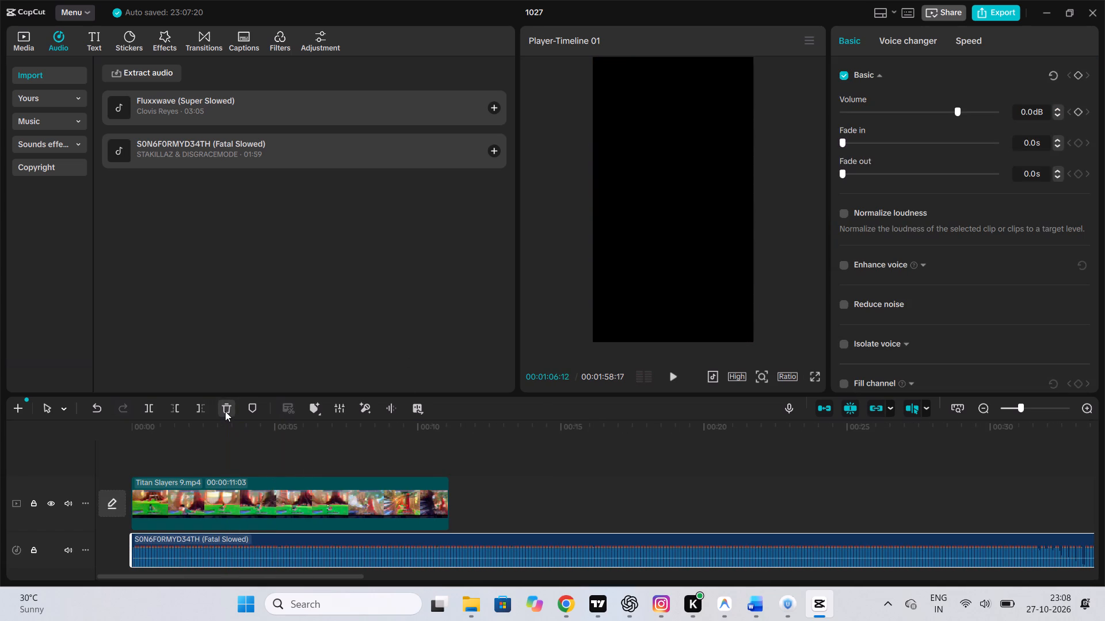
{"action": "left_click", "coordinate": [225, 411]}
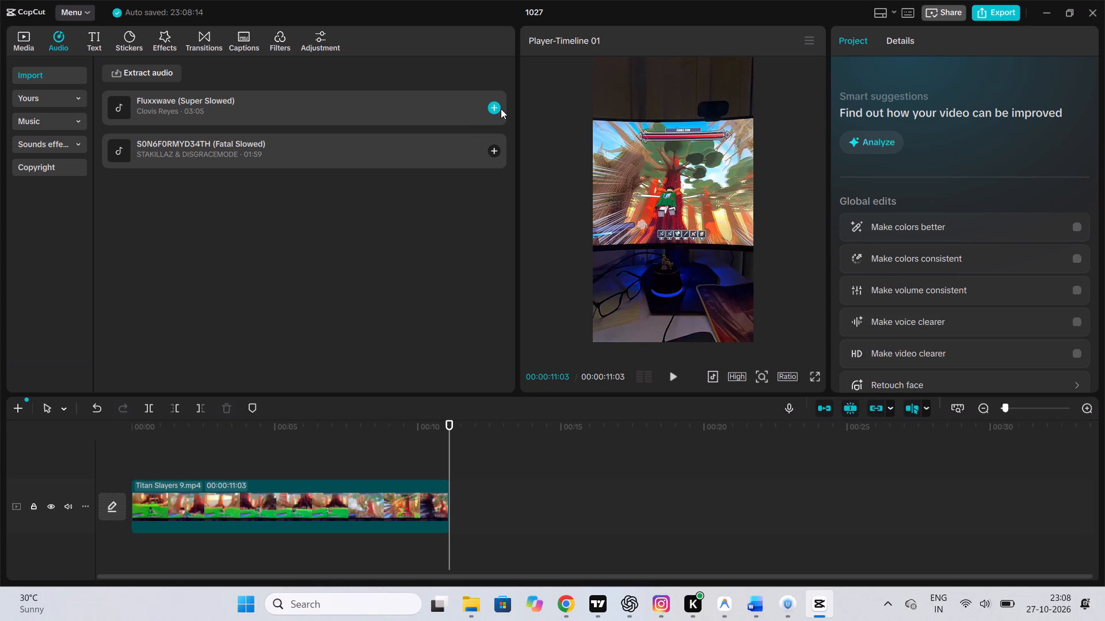
Try to add the imported Fluxxwave (Super Slowed) song to the timeline.
{"action": "left_click", "coordinate": [501, 109]}
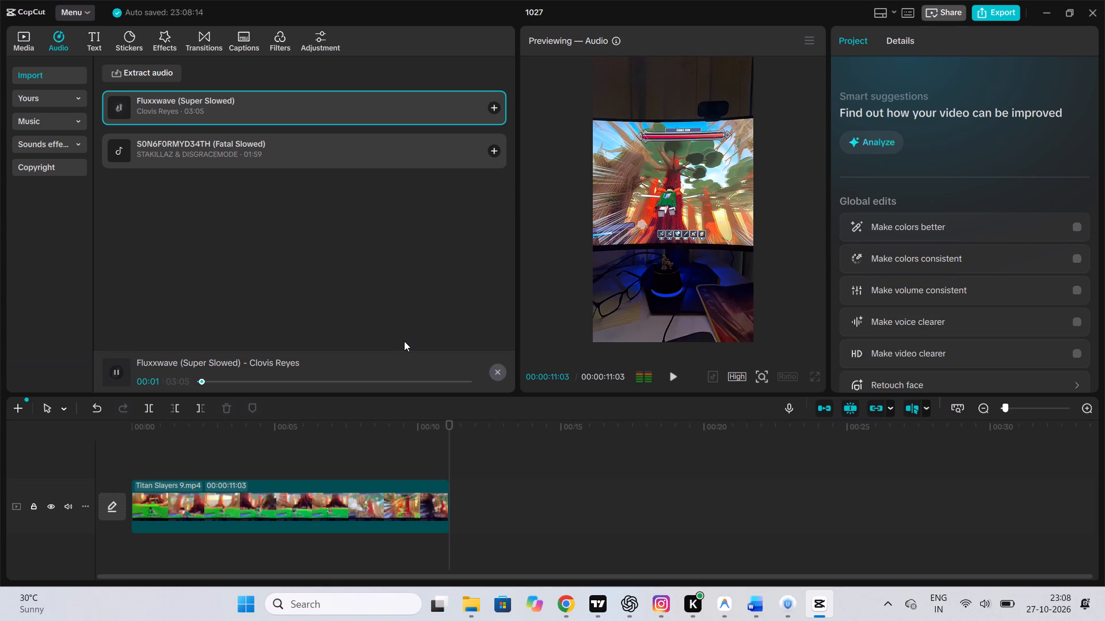
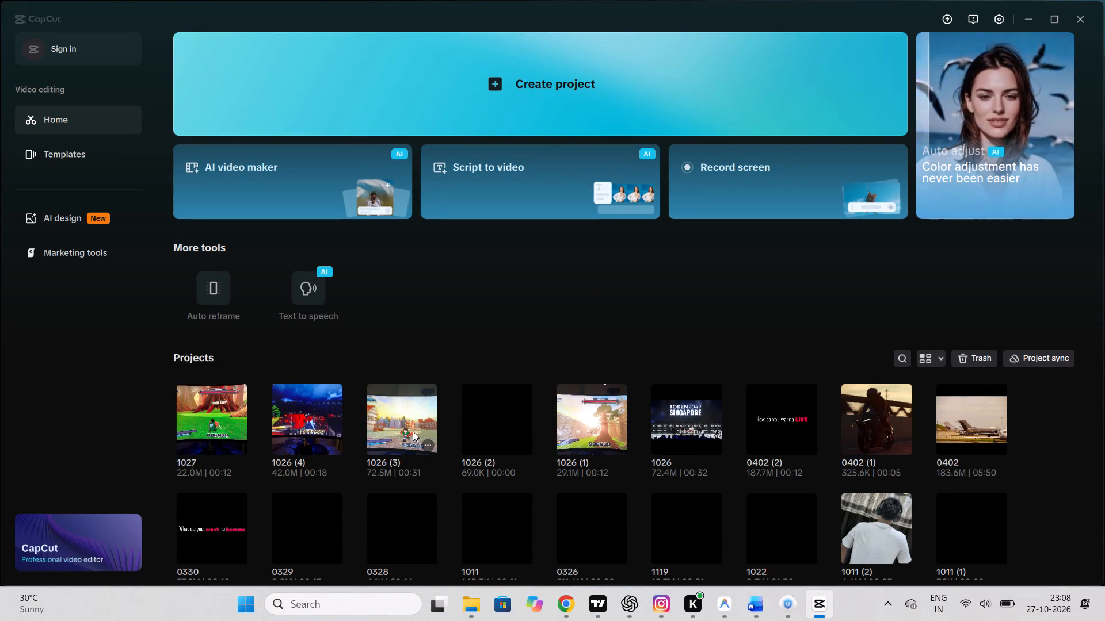
Open the existing project 1026 (3) from the projects list.
{"action": "left_click", "coordinate": [396, 429]}
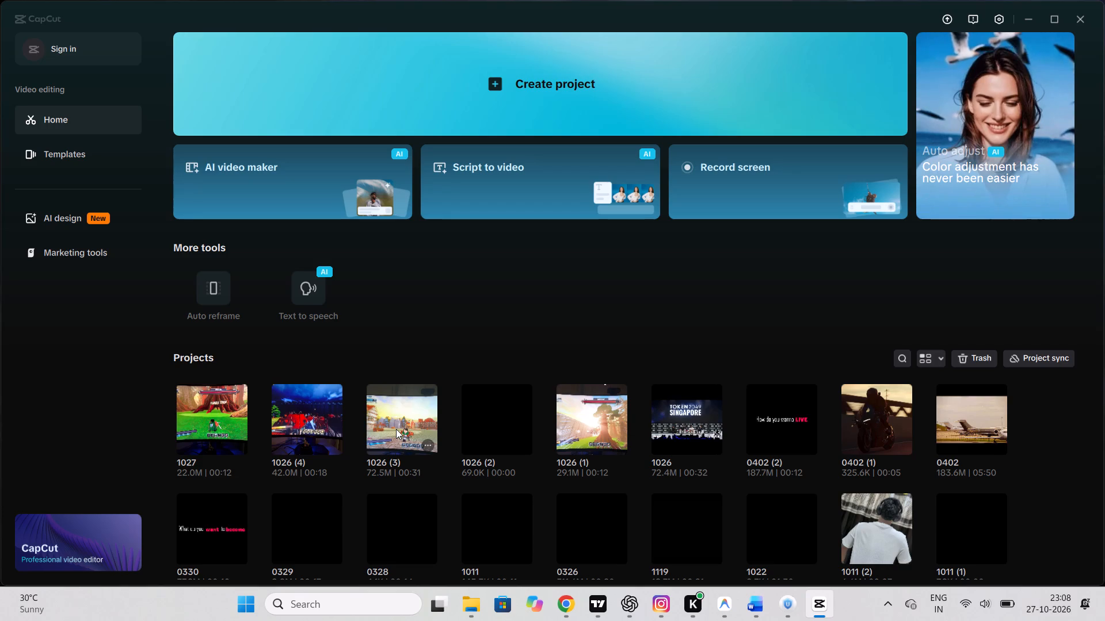
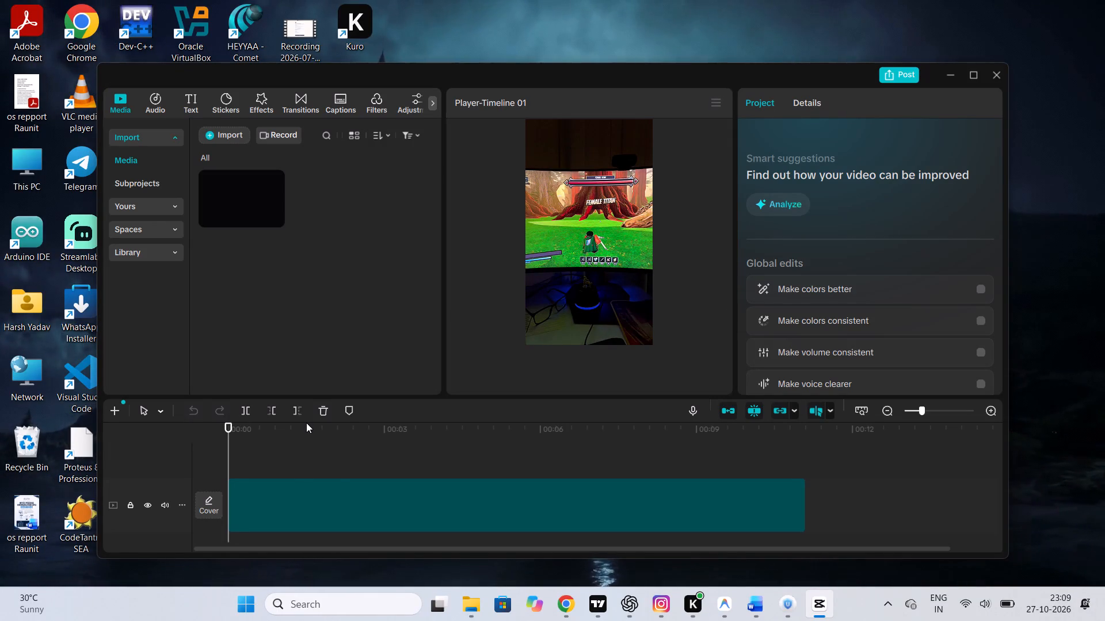
Import the Oasis (Club Mix) - Y.O.M.C song from the ROBLOXX CLIP folder and add it to the timeline below the Titan Slayers 9 clip.
{"action": "scroll", "coordinate": [345, 458], "scroll_direction": "right", "scroll_amount": 1}
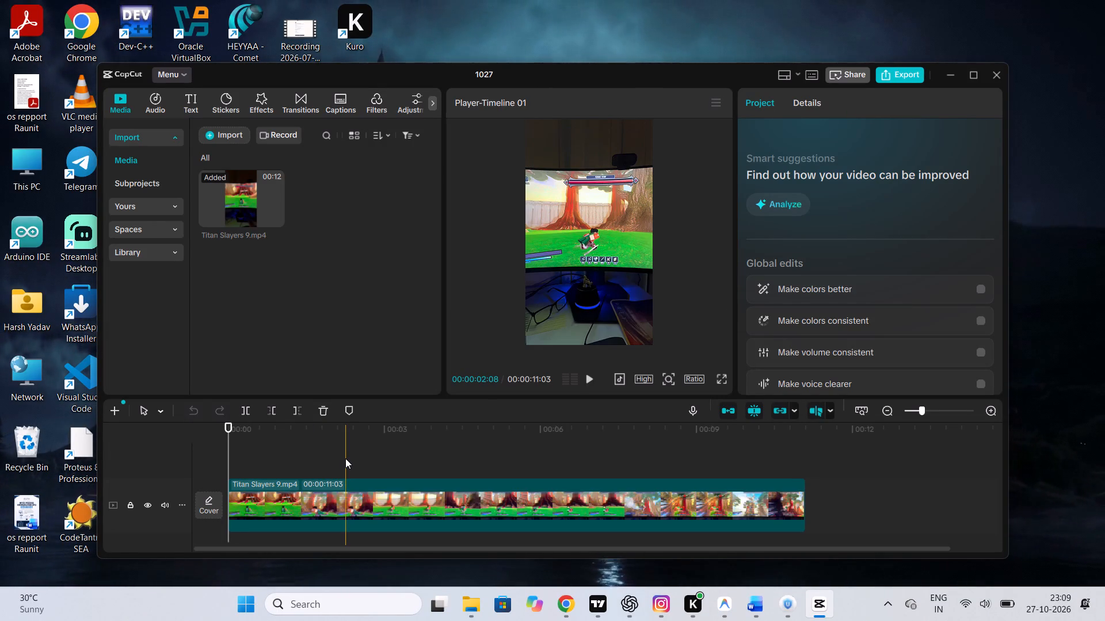
{"action": "scroll", "coordinate": [345, 458], "scroll_direction": "right", "scroll_amount": 1}
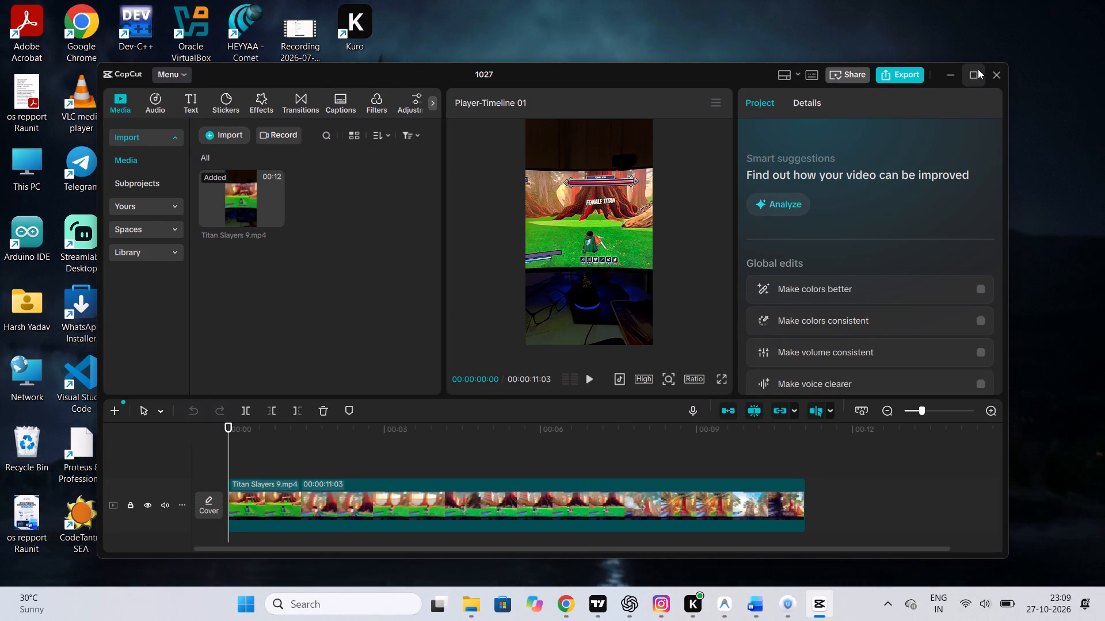
{"action": "left_click", "coordinate": [978, 69]}
{"action": "left_click", "coordinate": [60, 37]}
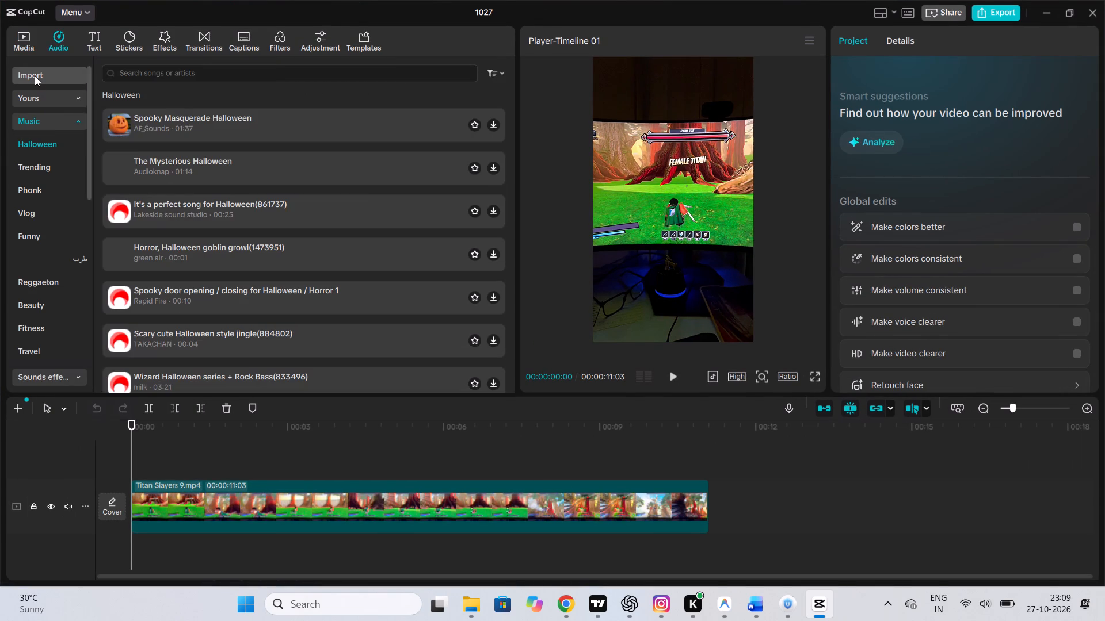
{"action": "left_click", "coordinate": [35, 76]}
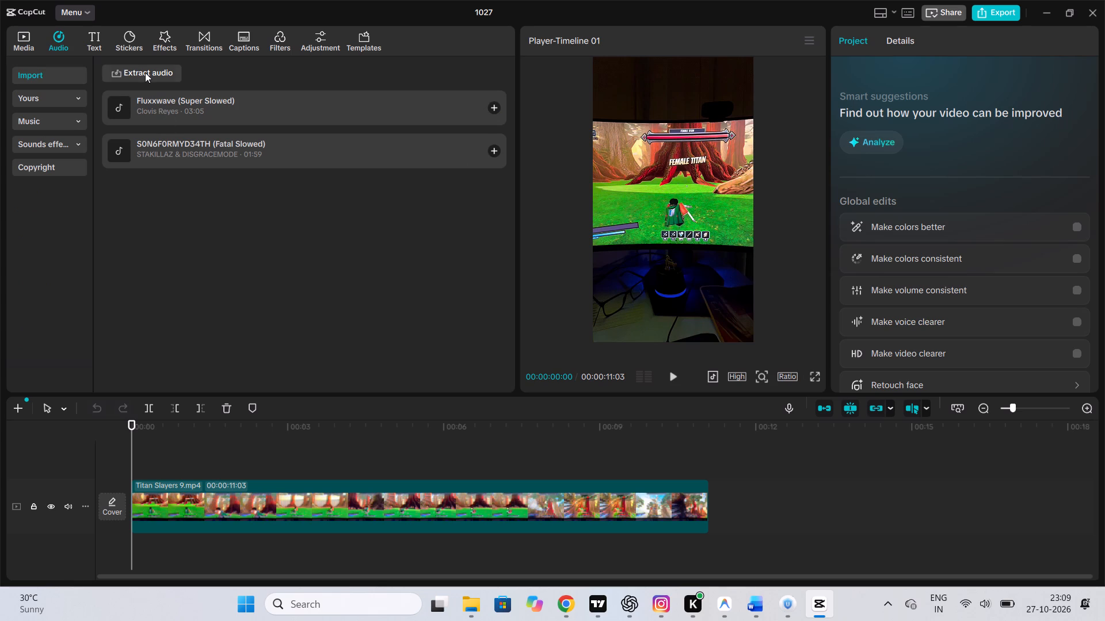
{"action": "left_click", "coordinate": [144, 72]}
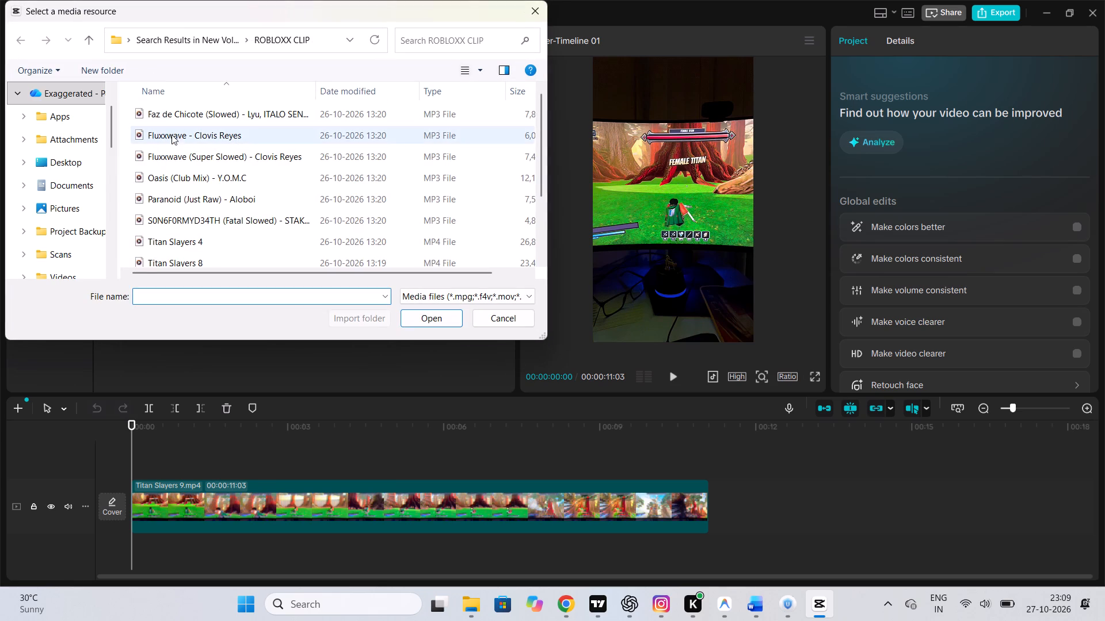
{"action": "left_click", "coordinate": [174, 171]}
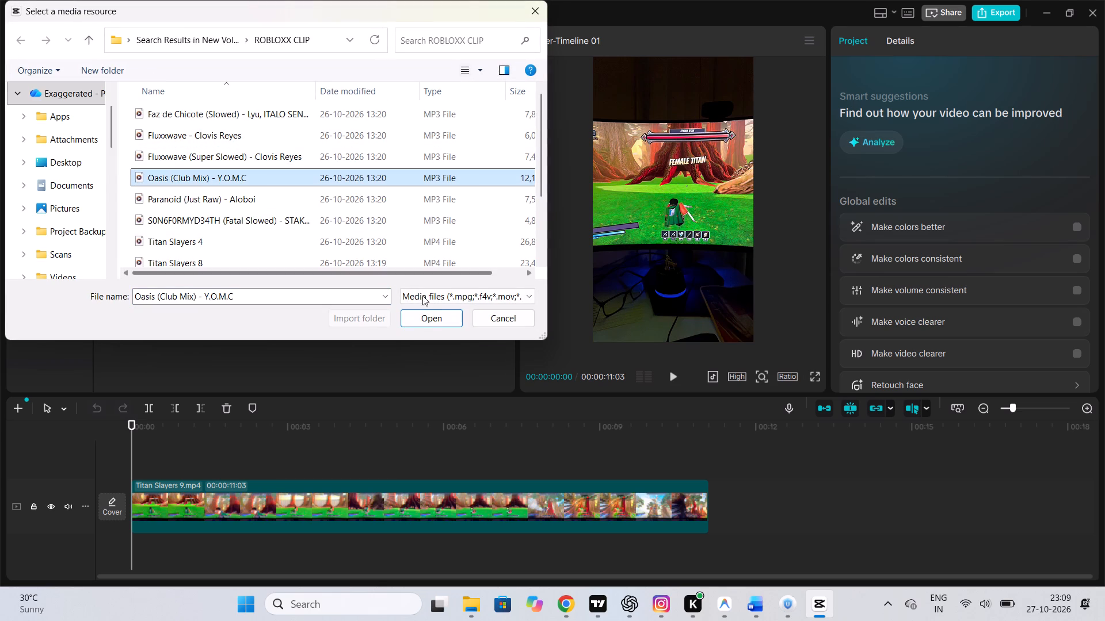
{"action": "left_click", "coordinate": [431, 316]}
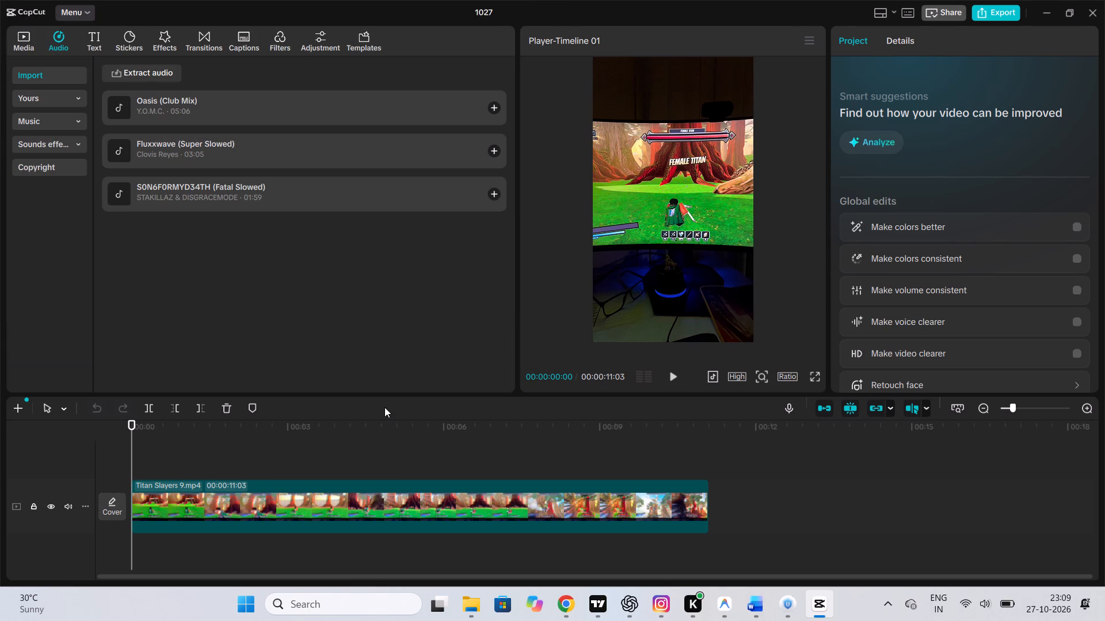
{"action": "left_click", "coordinate": [498, 108]}
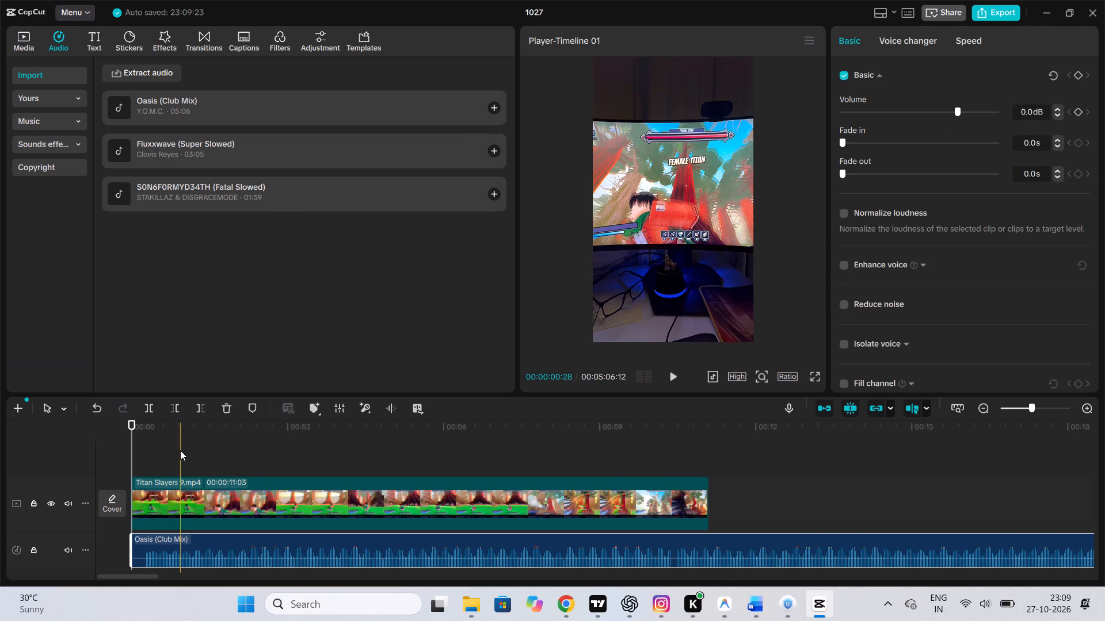
Listen to the Oasis (Club Mix) track at successive points from about 13 seconds to 2 minutes to find a suitable section.
{"action": "left_click", "coordinate": [805, 461]}
{"action": "key", "text": "space"}
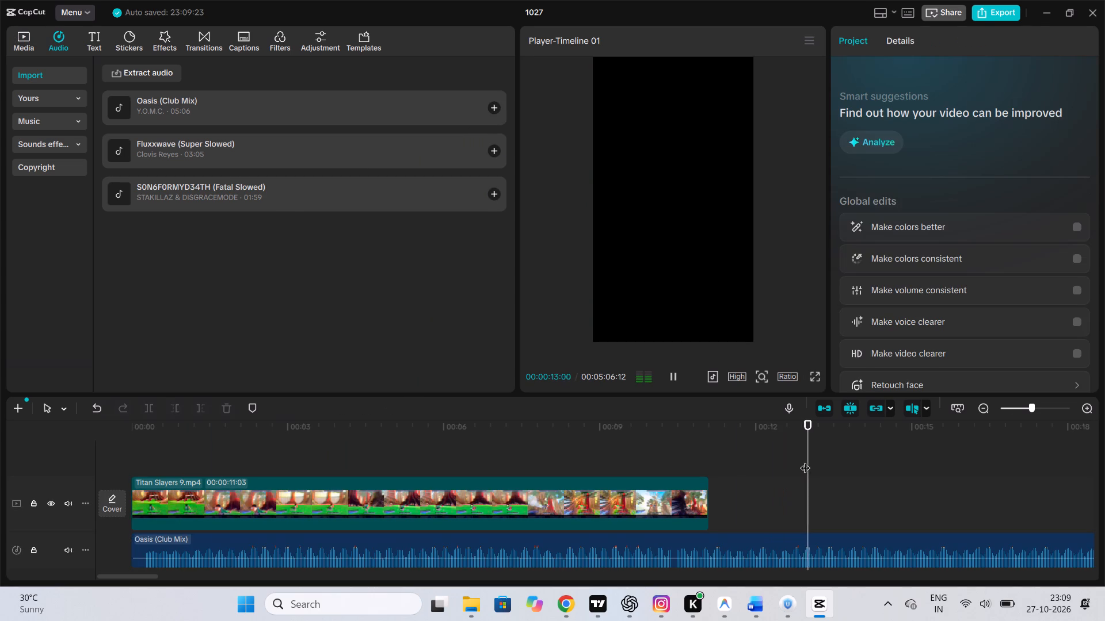
{"action": "scroll", "coordinate": [805, 461], "scroll_direction": "left", "scroll_amount": 3}
{"action": "left_click", "coordinate": [530, 447]}
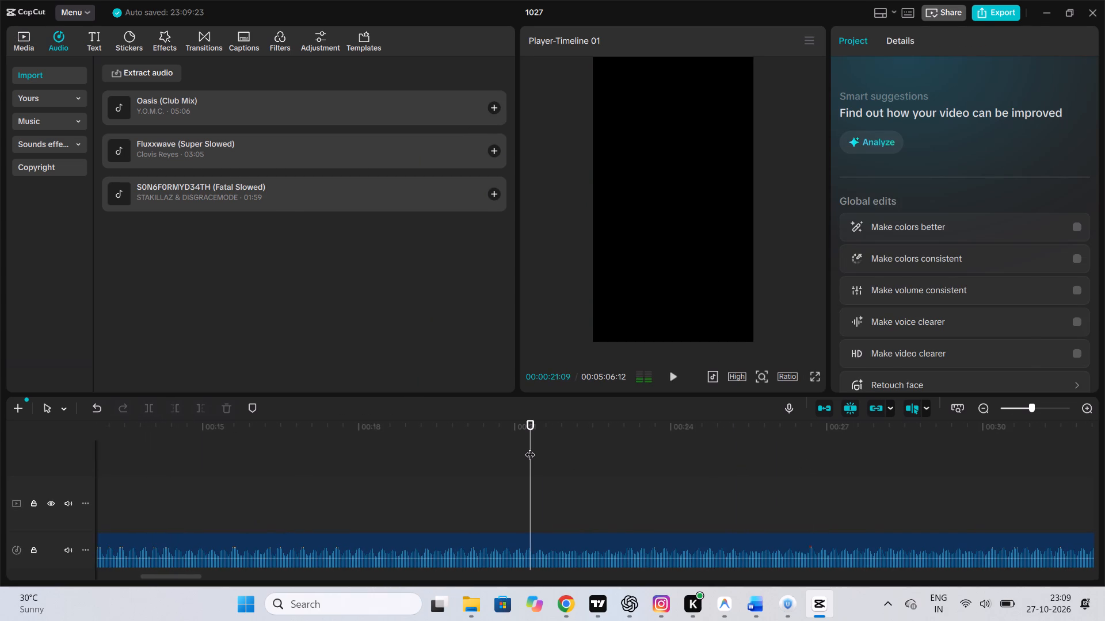
{"action": "key", "text": "space"}
{"action": "scroll", "coordinate": [530, 447], "scroll_direction": "left", "scroll_amount": 1}
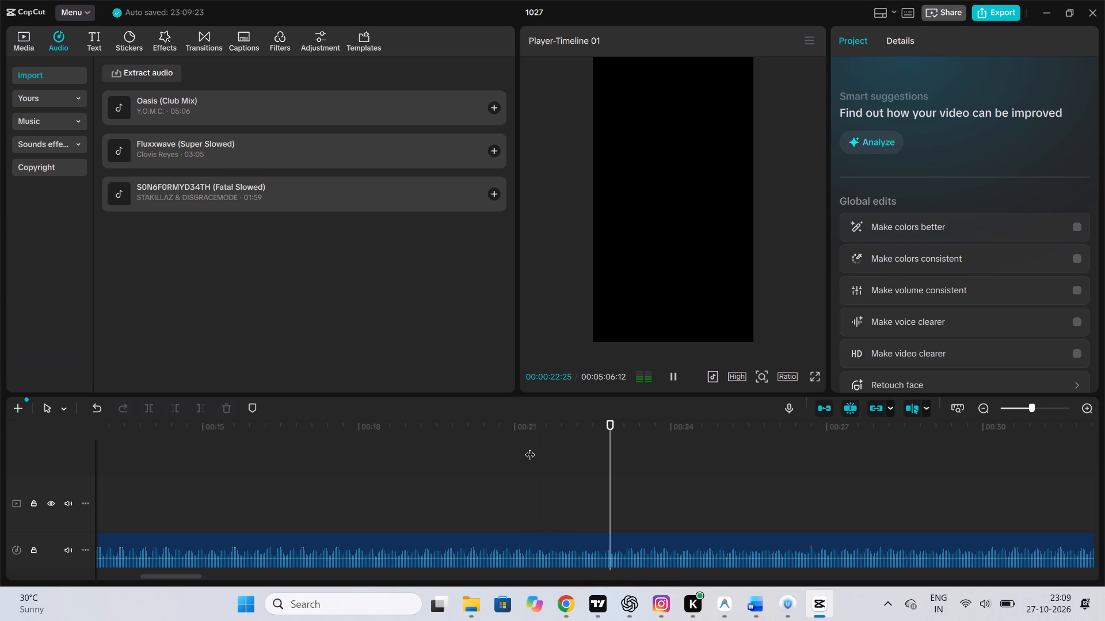
{"action": "scroll", "coordinate": [530, 447], "scroll_direction": "left", "scroll_amount": 1}
{"action": "scroll", "coordinate": [600, 465], "scroll_direction": "left", "scroll_amount": 2}
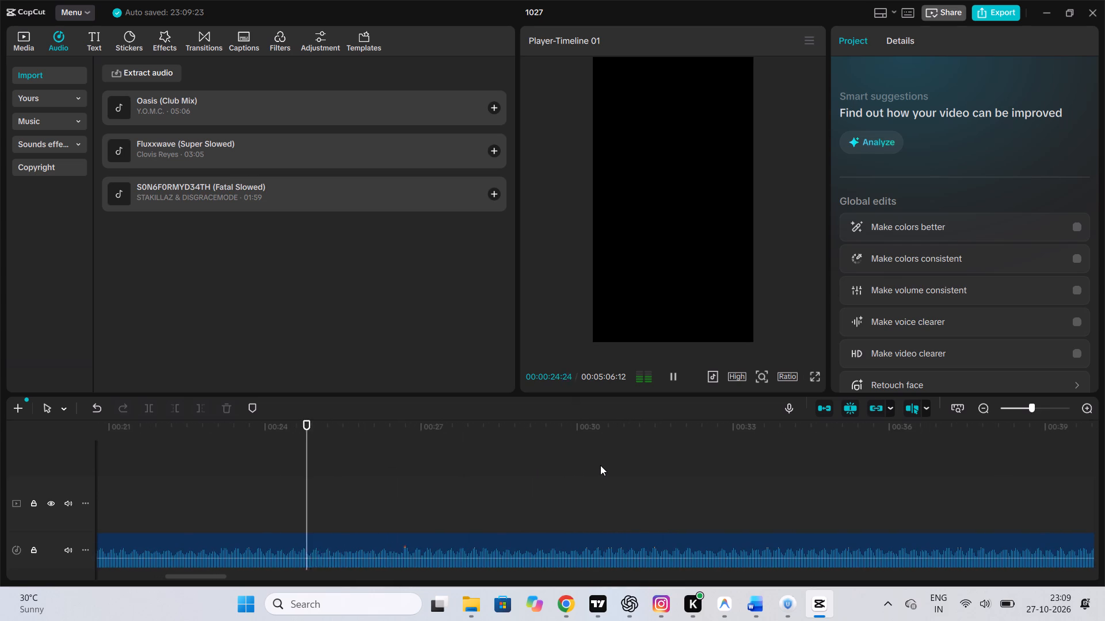
{"action": "left_click", "coordinate": [600, 465]}
{"action": "key", "text": "space"}
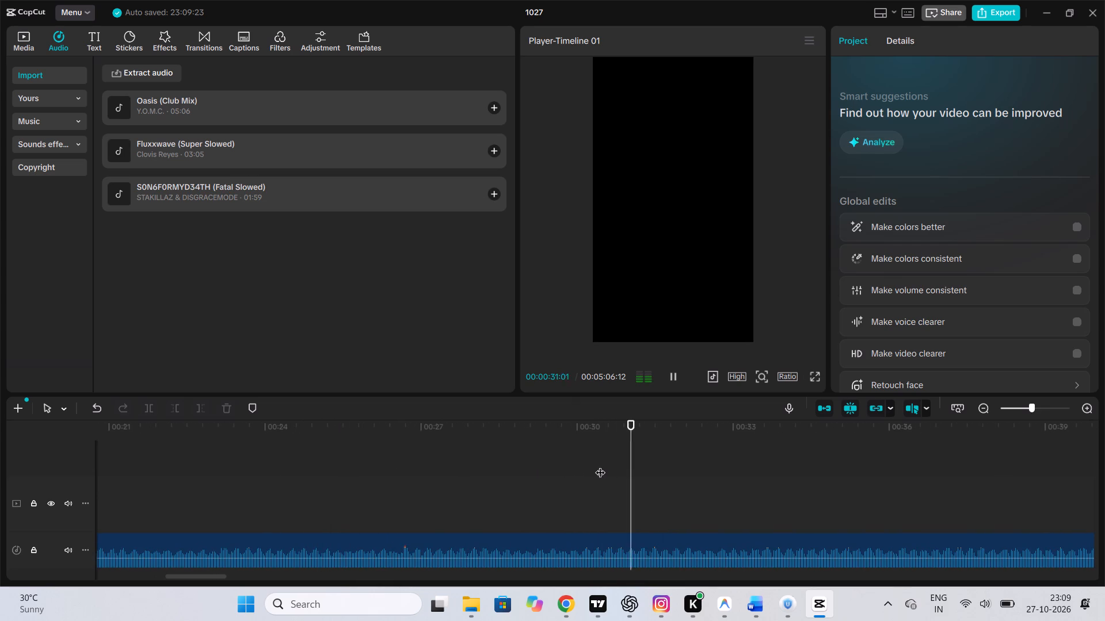
{"action": "scroll", "coordinate": [600, 465], "scroll_direction": "left", "scroll_amount": 3}
{"action": "left_click", "coordinate": [600, 465]}
{"action": "key", "text": "space"}
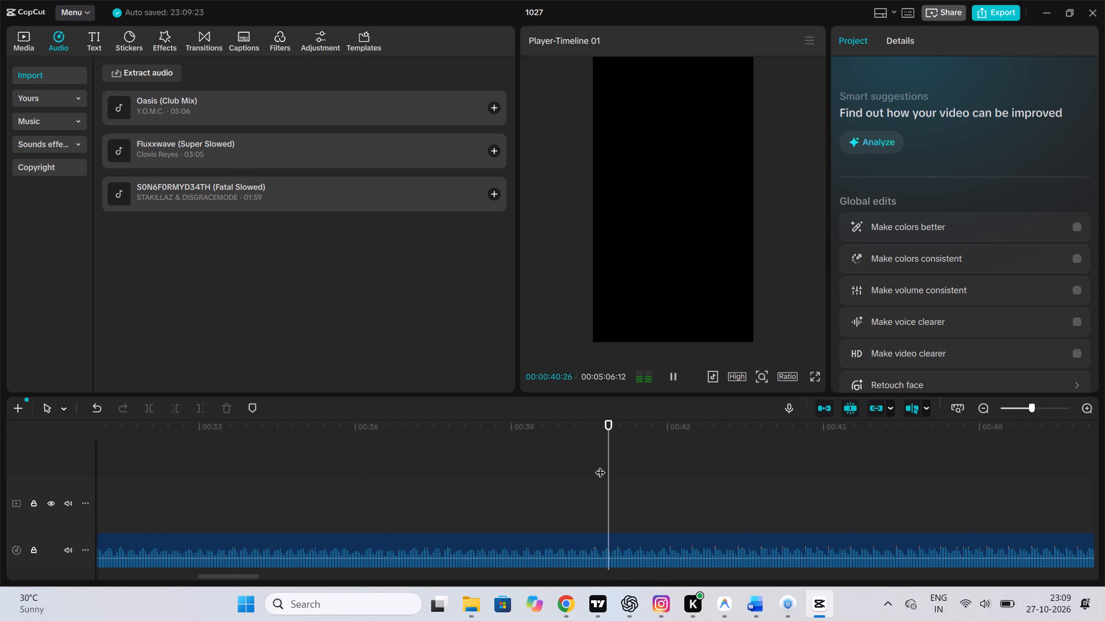
{"action": "scroll", "coordinate": [600, 465], "scroll_direction": "left", "scroll_amount": 4}
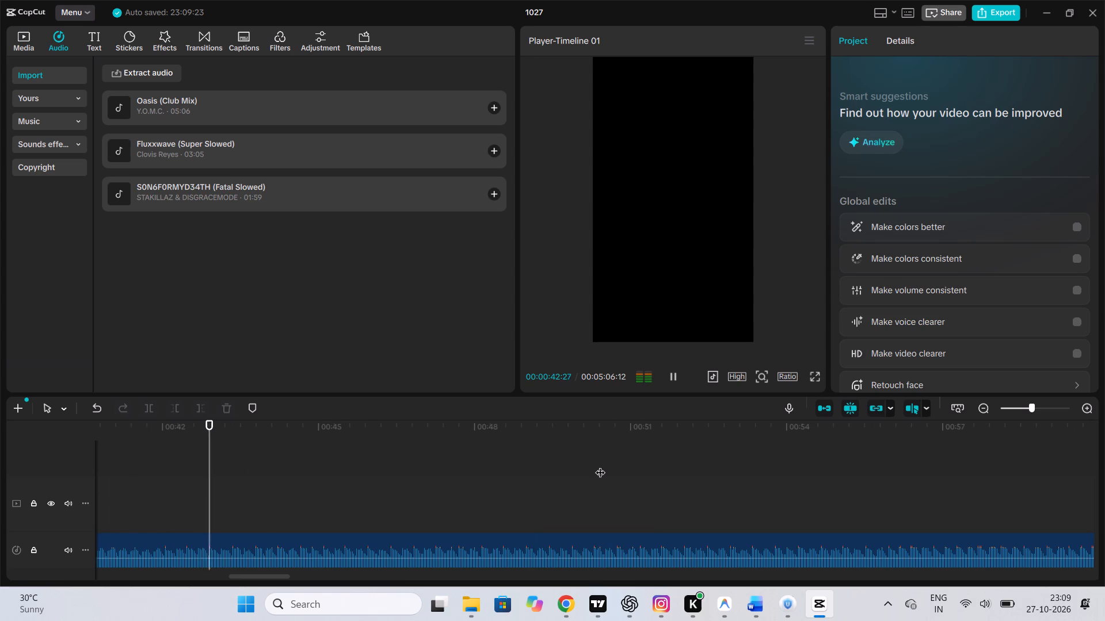
{"action": "left_click", "coordinate": [600, 465]}
{"action": "key", "text": "space"}
{"action": "scroll", "coordinate": [600, 465], "scroll_direction": "left", "scroll_amount": 3}
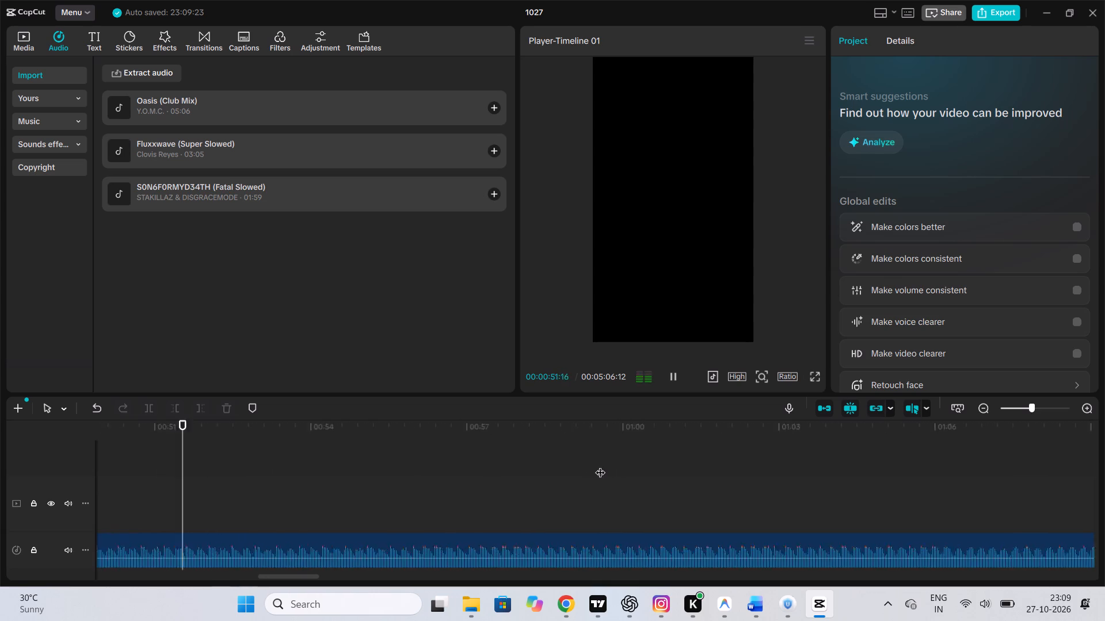
{"action": "scroll", "coordinate": [600, 465], "scroll_direction": "left", "scroll_amount": 1}
{"action": "left_click", "coordinate": [600, 465]}
{"action": "key", "text": "space"}
{"action": "scroll", "coordinate": [600, 465], "scroll_direction": "left", "scroll_amount": 2}
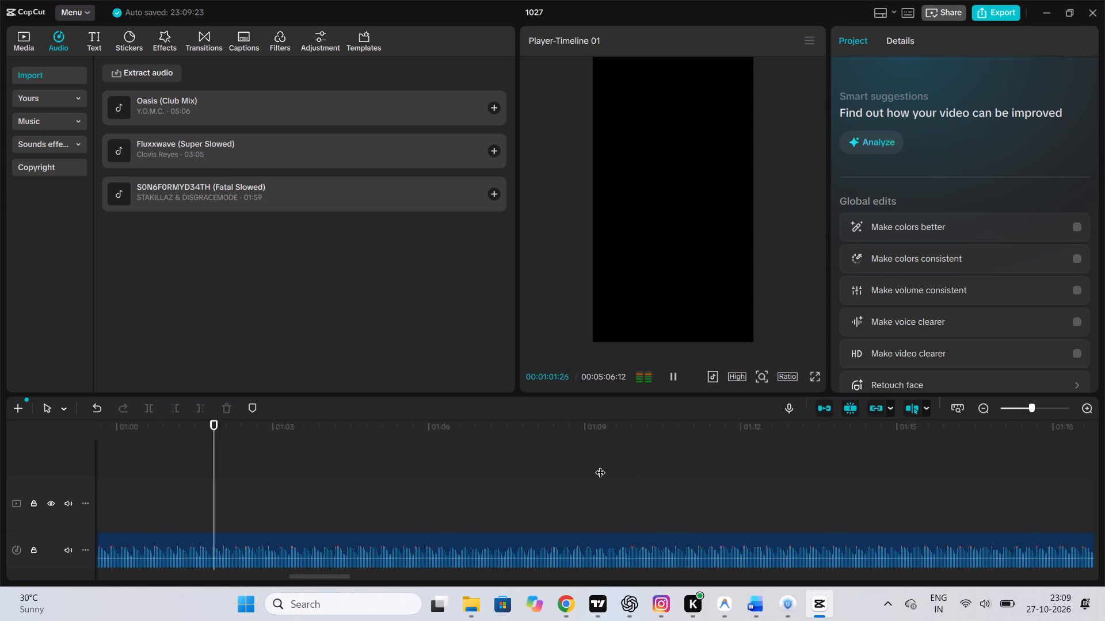
{"action": "scroll", "coordinate": [600, 465], "scroll_direction": "left", "scroll_amount": 3}
{"action": "left_click", "coordinate": [600, 465]}
{"action": "key", "text": "space"}
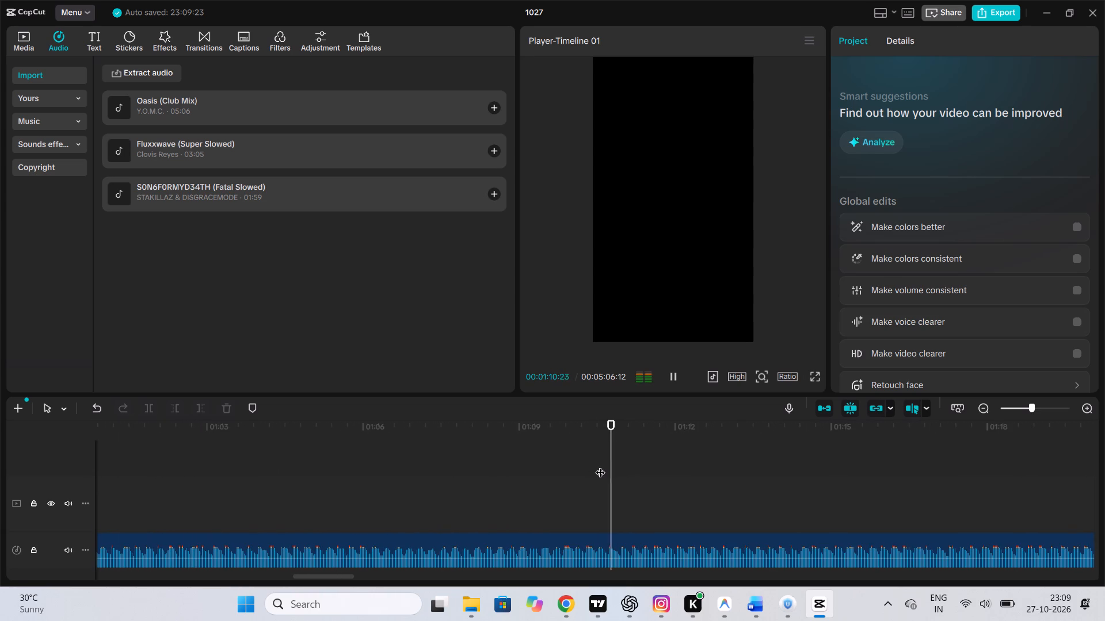
{"action": "scroll", "coordinate": [600, 465], "scroll_direction": "left", "scroll_amount": 3}
{"action": "left_click", "coordinate": [601, 430]}
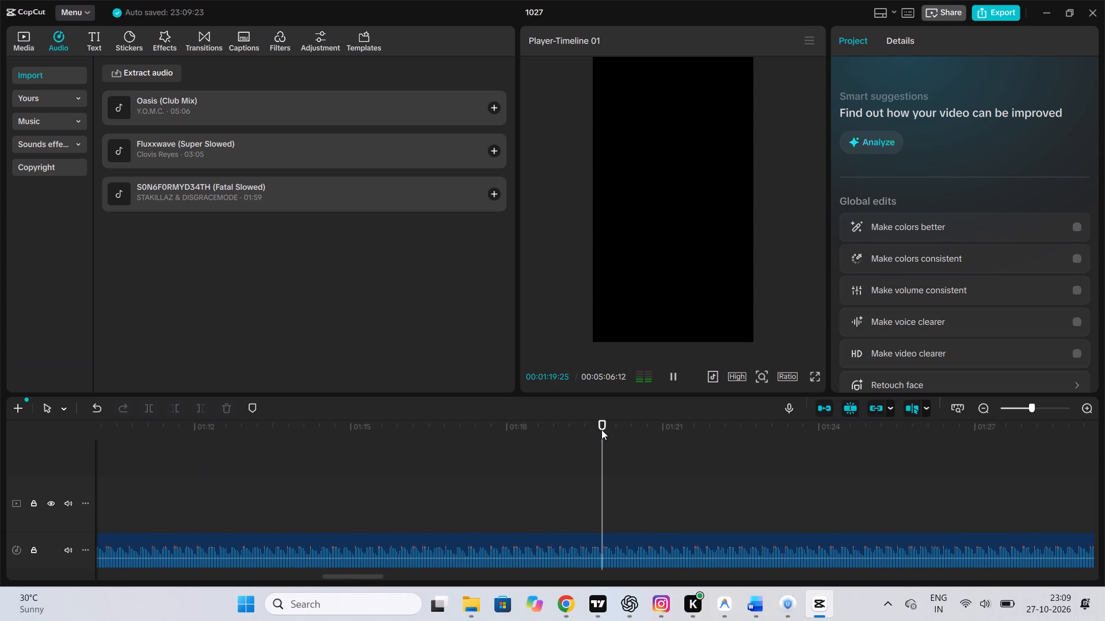
{"action": "key", "text": "space"}
{"action": "scroll", "coordinate": [601, 430], "scroll_direction": "left", "scroll_amount": 3}
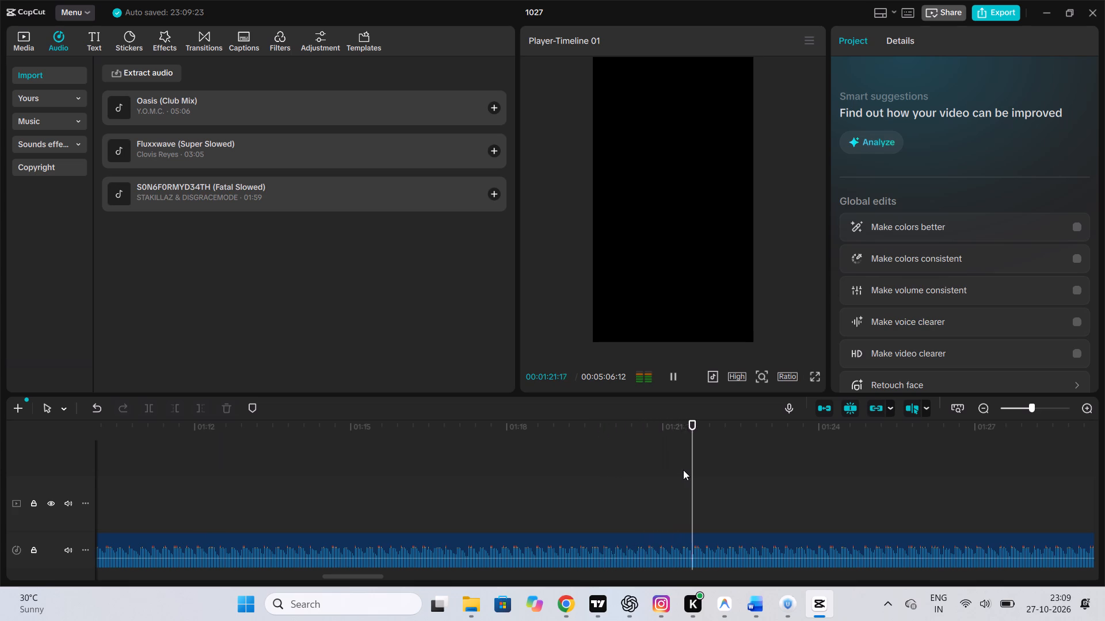
{"action": "scroll", "coordinate": [684, 470], "scroll_direction": "left", "scroll_amount": 1}
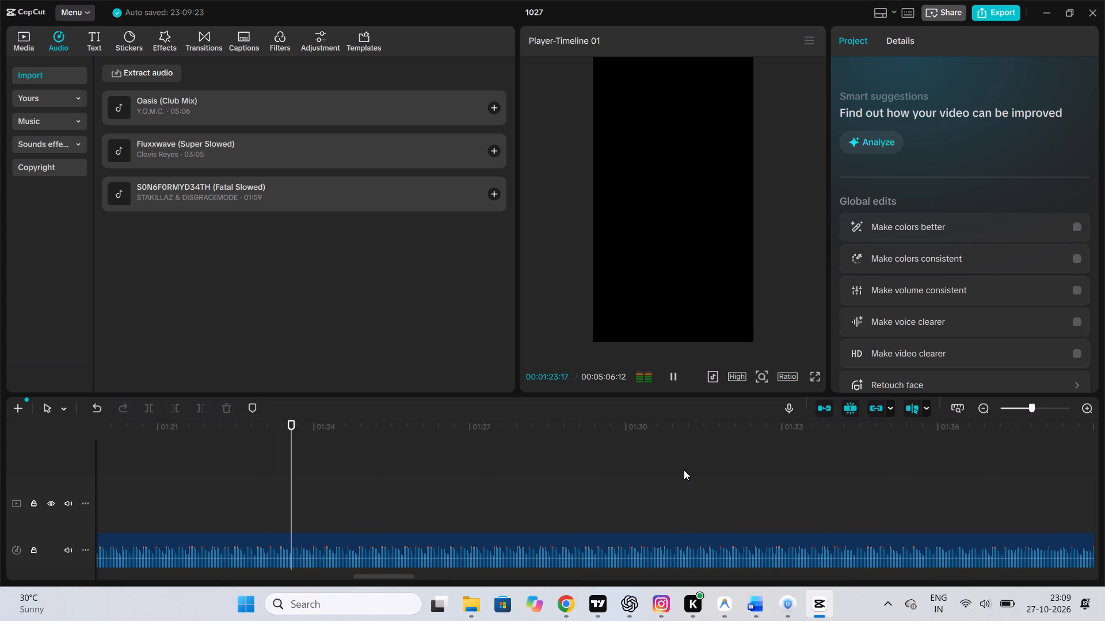
{"action": "scroll", "coordinate": [684, 470], "scroll_direction": "left", "scroll_amount": 1}
{"action": "left_click", "coordinate": [603, 452]}
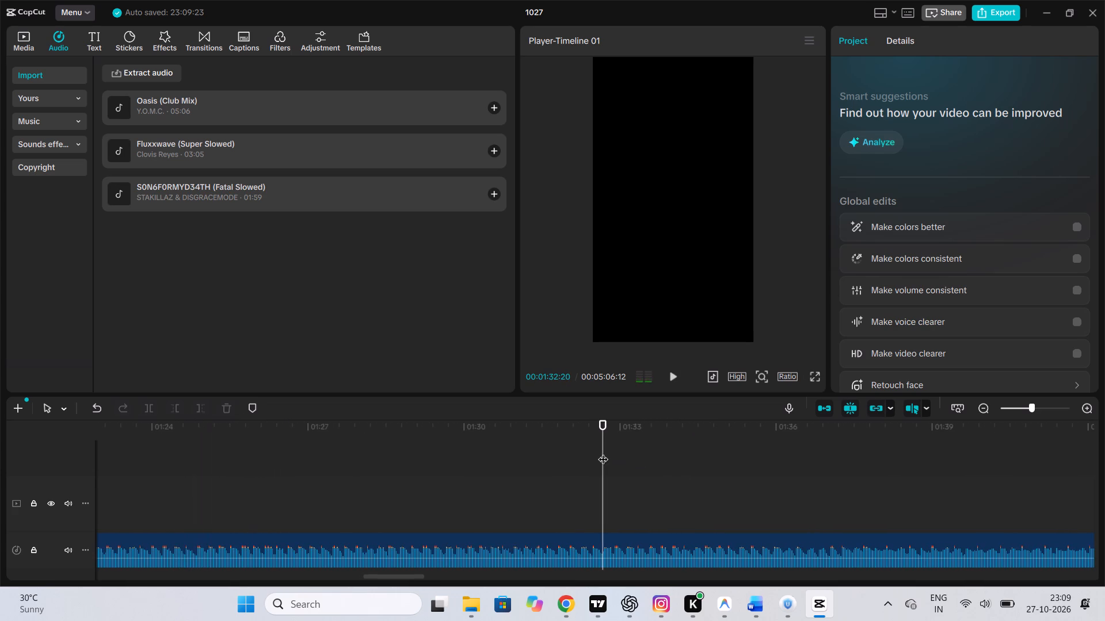
{"action": "key", "text": "space"}
{"action": "scroll", "coordinate": [603, 452], "scroll_direction": "left", "scroll_amount": 4}
{"action": "left_click", "coordinate": [603, 452]}
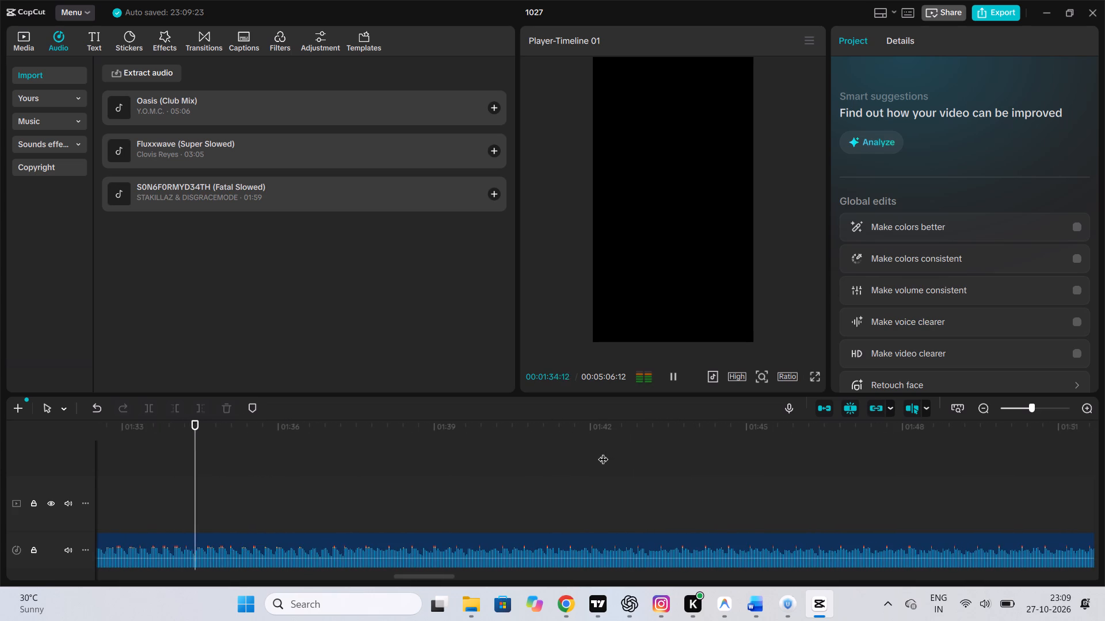
{"action": "key", "text": "space"}
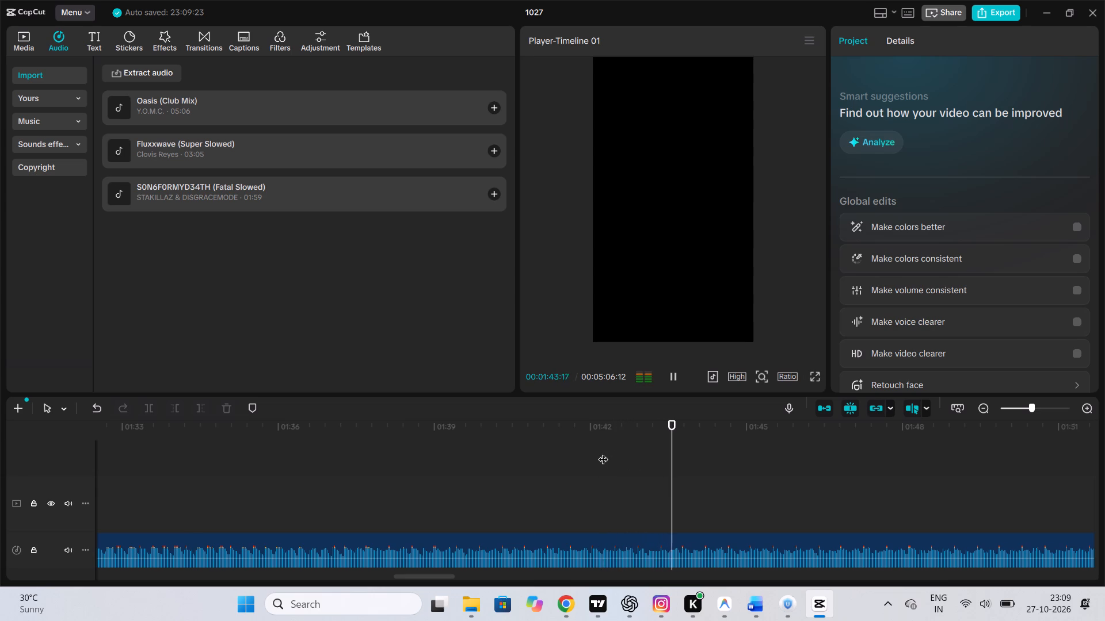
{"action": "scroll", "coordinate": [603, 452], "scroll_direction": "left", "scroll_amount": 2}
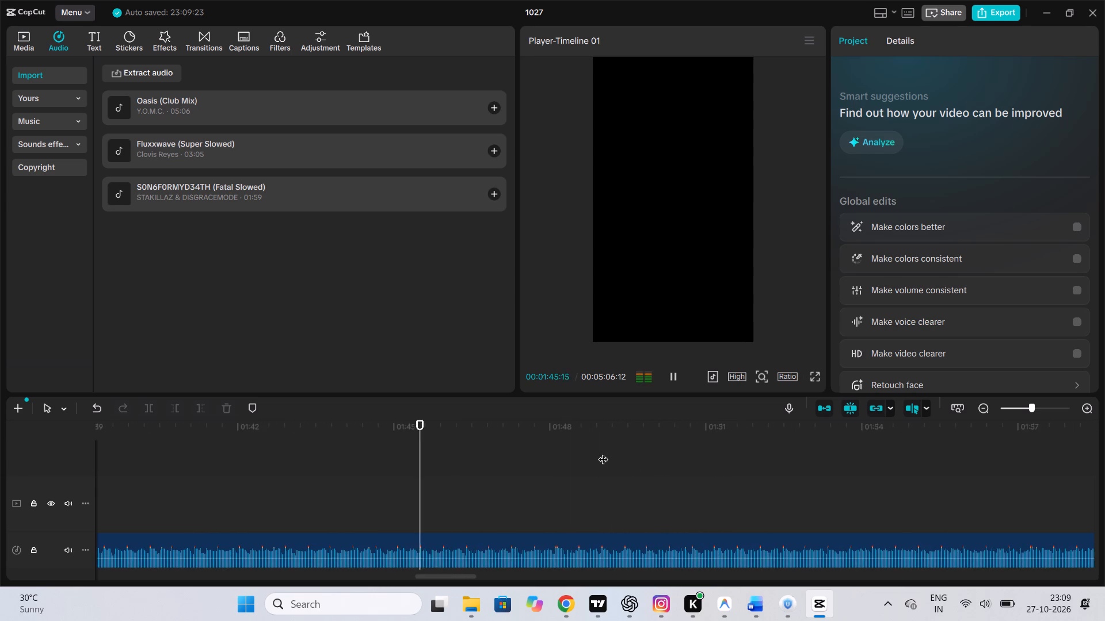
{"action": "scroll", "coordinate": [603, 452], "scroll_direction": "left", "scroll_amount": 2}
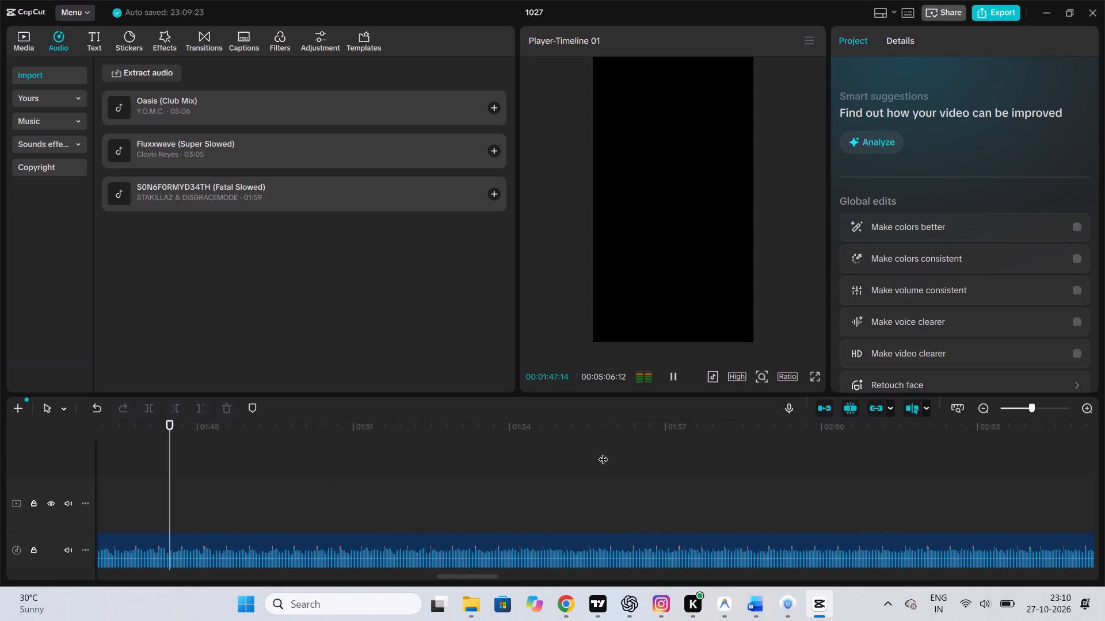
{"action": "left_click", "coordinate": [583, 457]}
{"action": "key", "text": "space"}
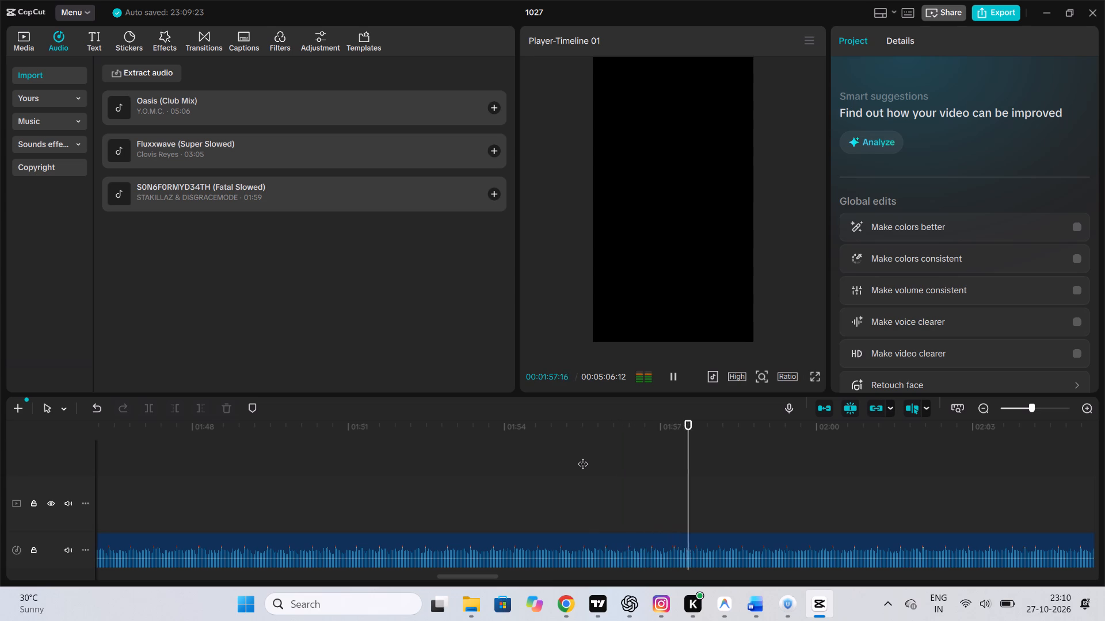
{"action": "scroll", "coordinate": [583, 457], "scroll_direction": "left", "scroll_amount": 1}
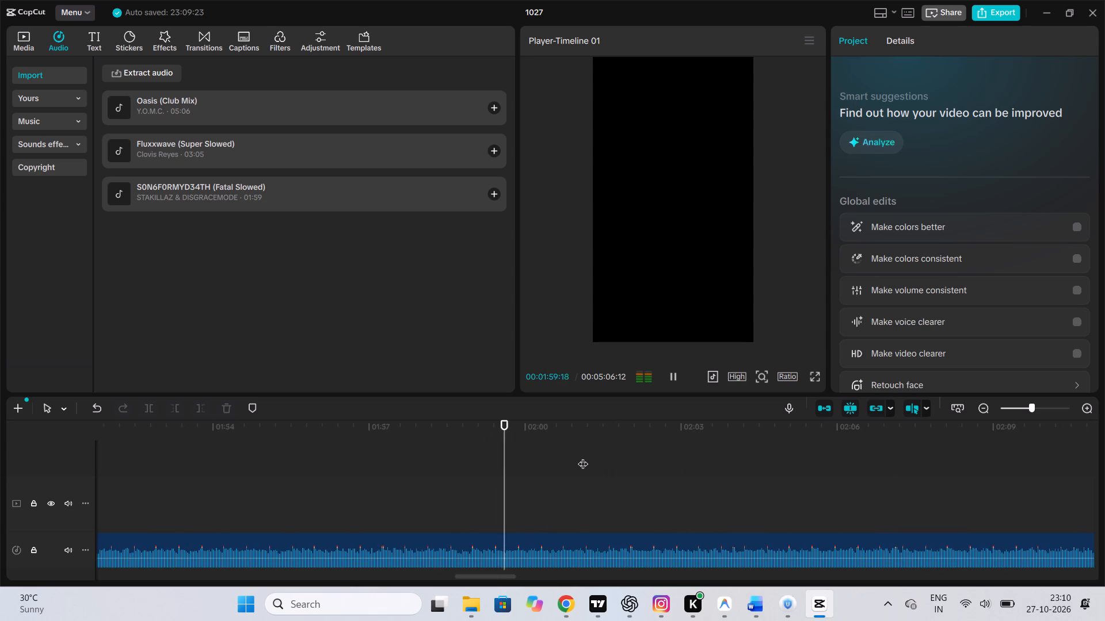
Split the Oasis (Club Mix) audio at 00:01:56:15 and delete the part before the cut.
{"action": "left_click", "coordinate": [343, 449]}
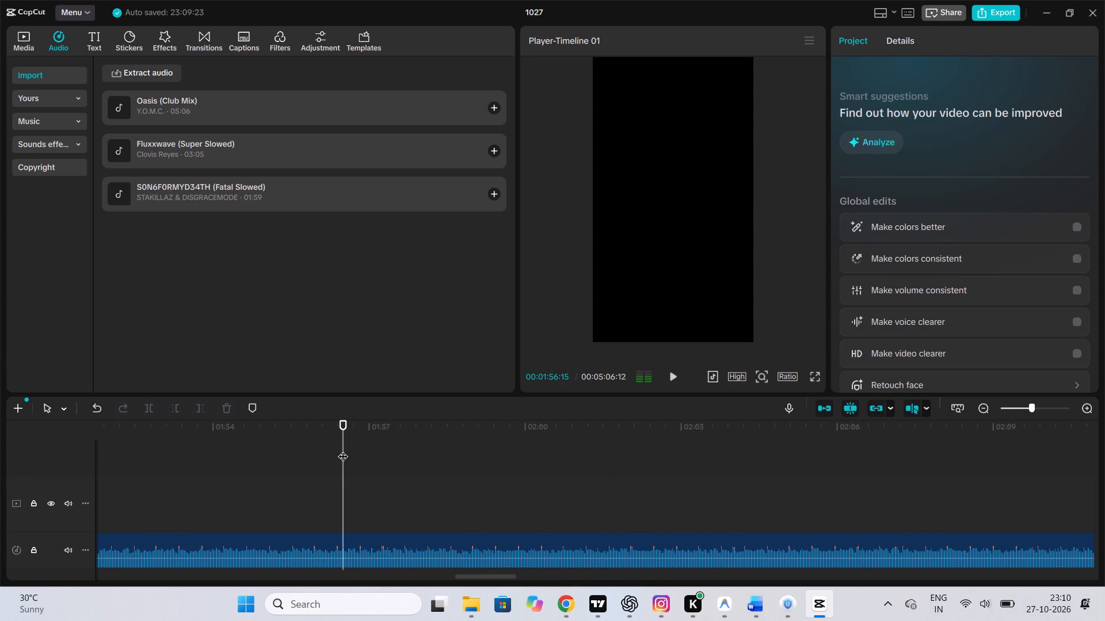
{"action": "left_click", "coordinate": [295, 546]}
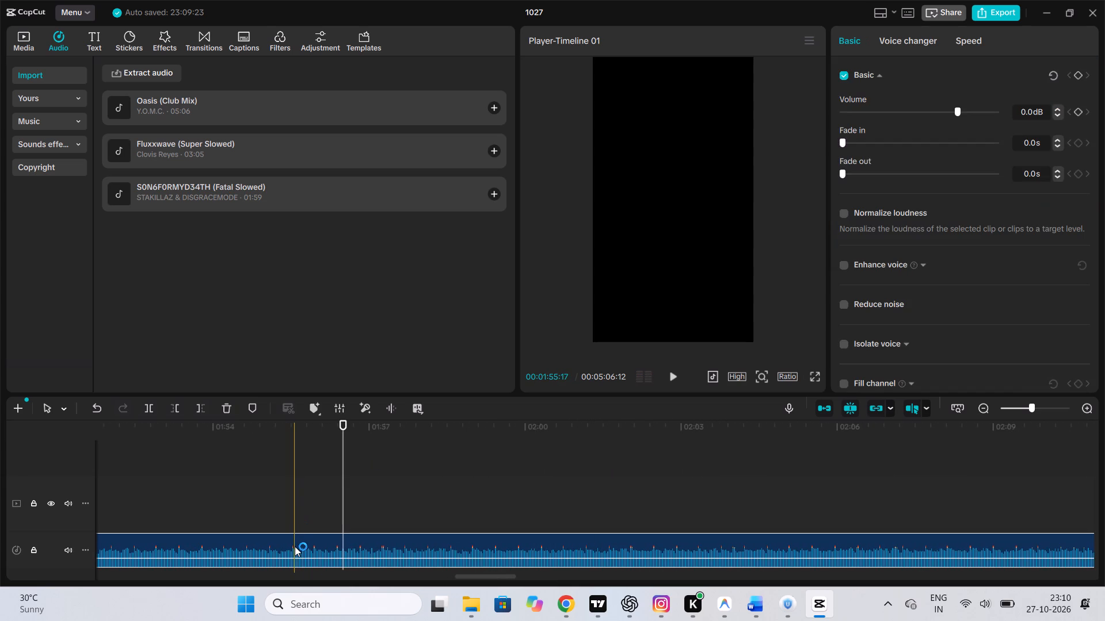
{"action": "left_click", "coordinate": [151, 408]}
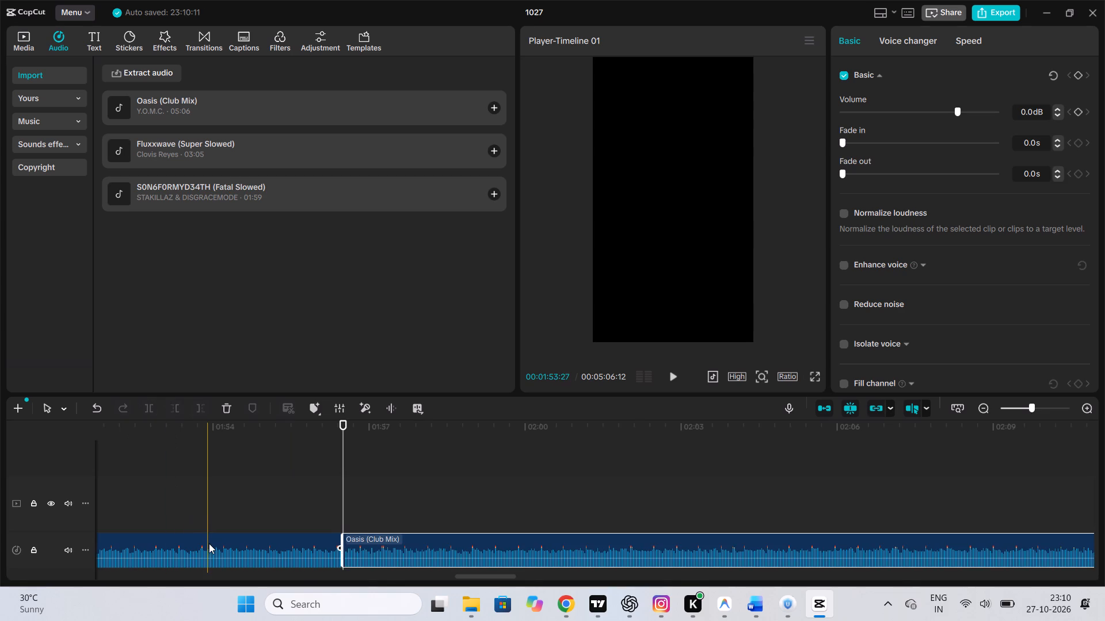
{"action": "left_click", "coordinate": [209, 546]}
{"action": "left_click", "coordinate": [223, 404]}
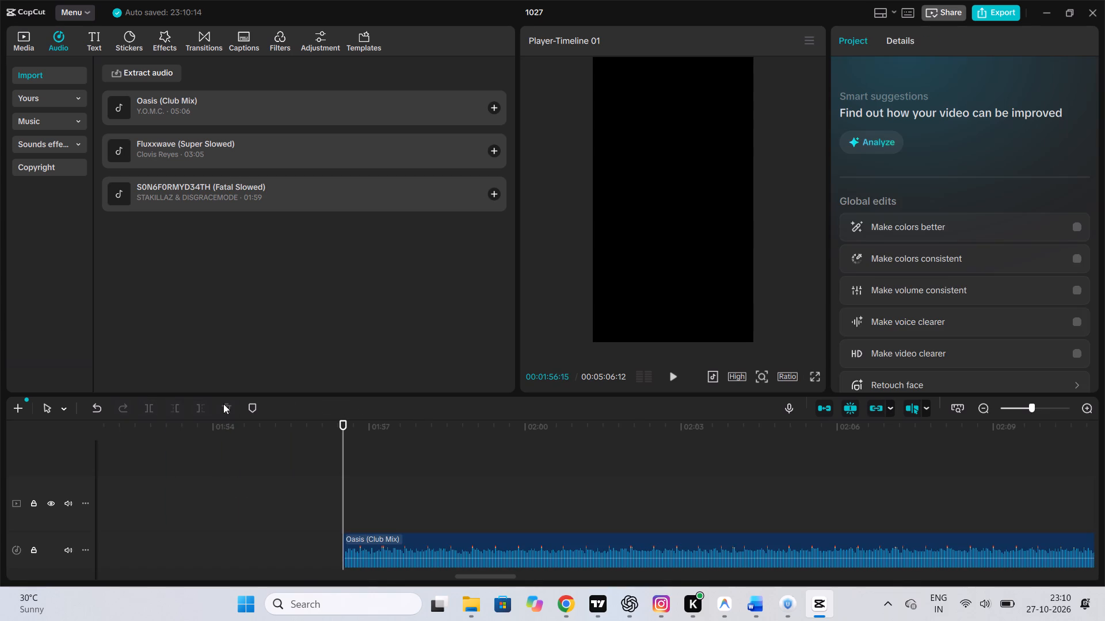
Move the remaining Oasis (Club Mix) audio to the start of the timeline, aligned with the beginning of the Titan Slayers 9 clip.
{"action": "left_click", "coordinate": [401, 550]}
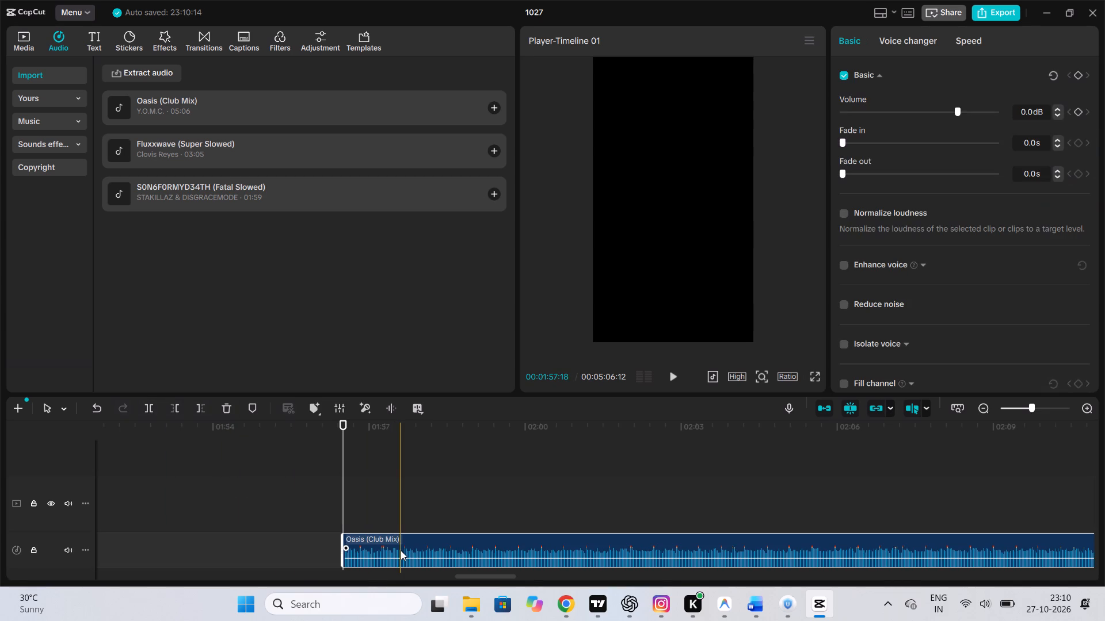
{"action": "right_click", "coordinate": [401, 550]}
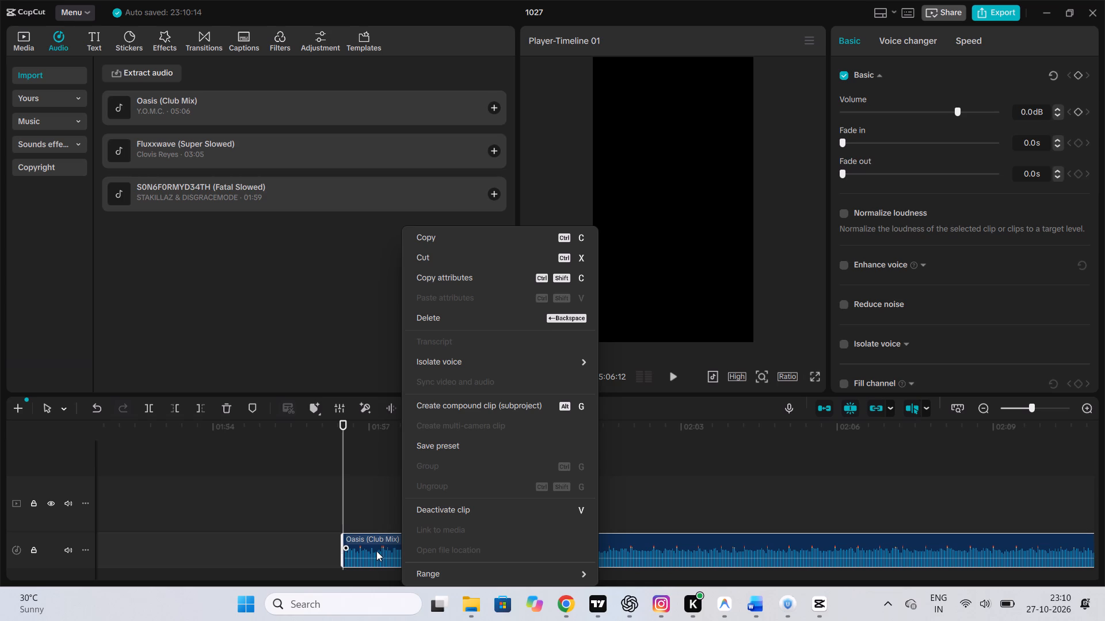
{"action": "left_click_drag", "start_coordinate": [373, 551], "coordinate": [212, 552]}
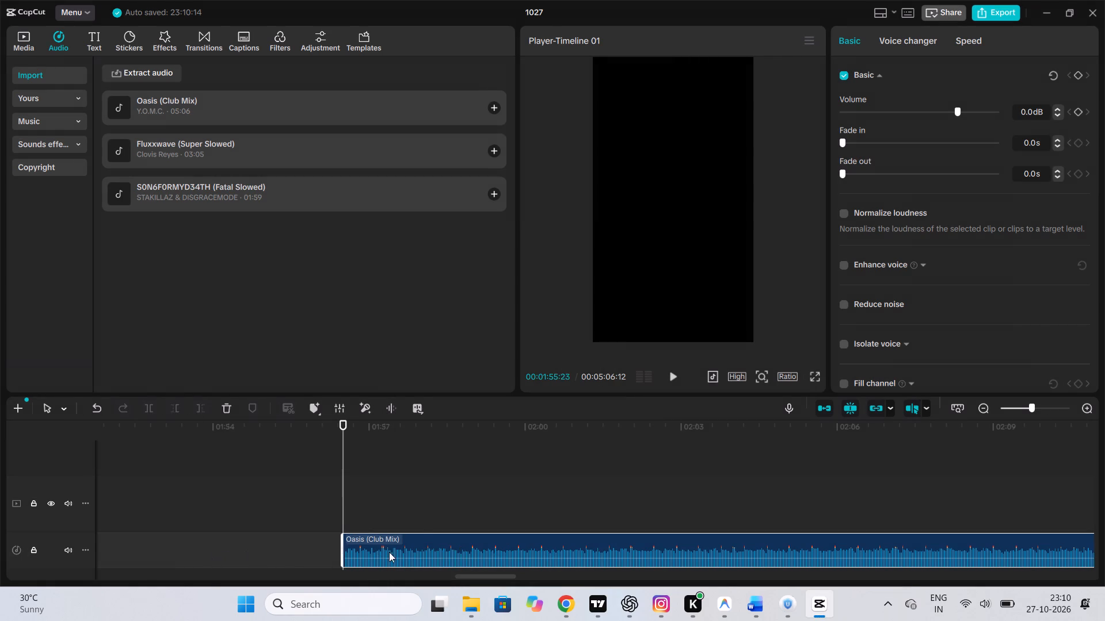
{"action": "left_click_drag", "start_coordinate": [435, 551], "coordinate": [108, 519]}
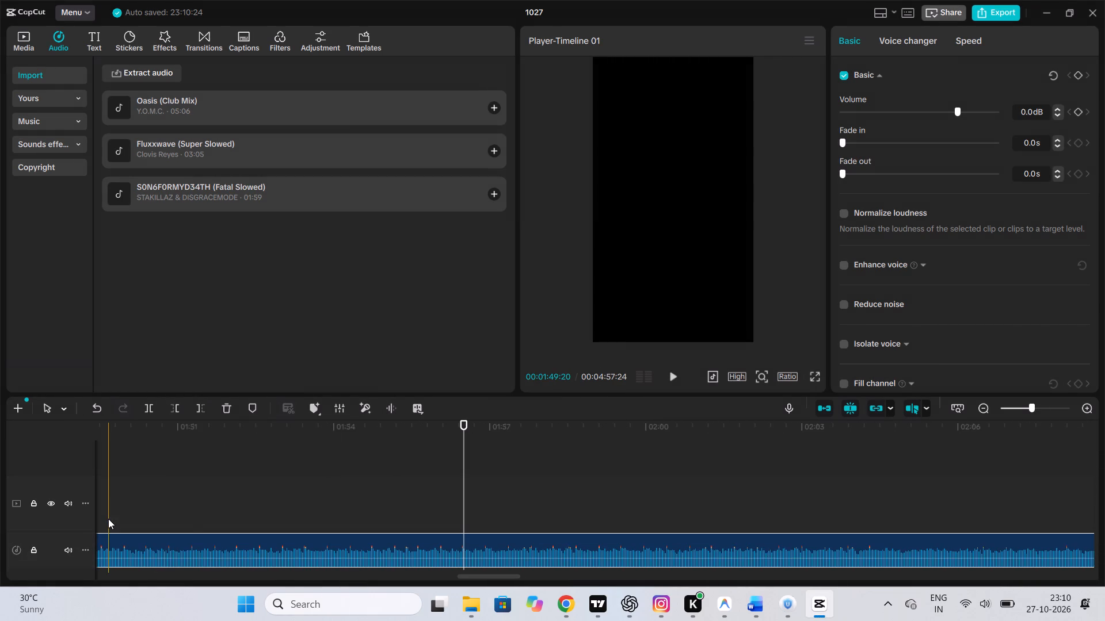
{"action": "scroll", "coordinate": [353, 543], "scroll_direction": "right", "scroll_amount": 1}
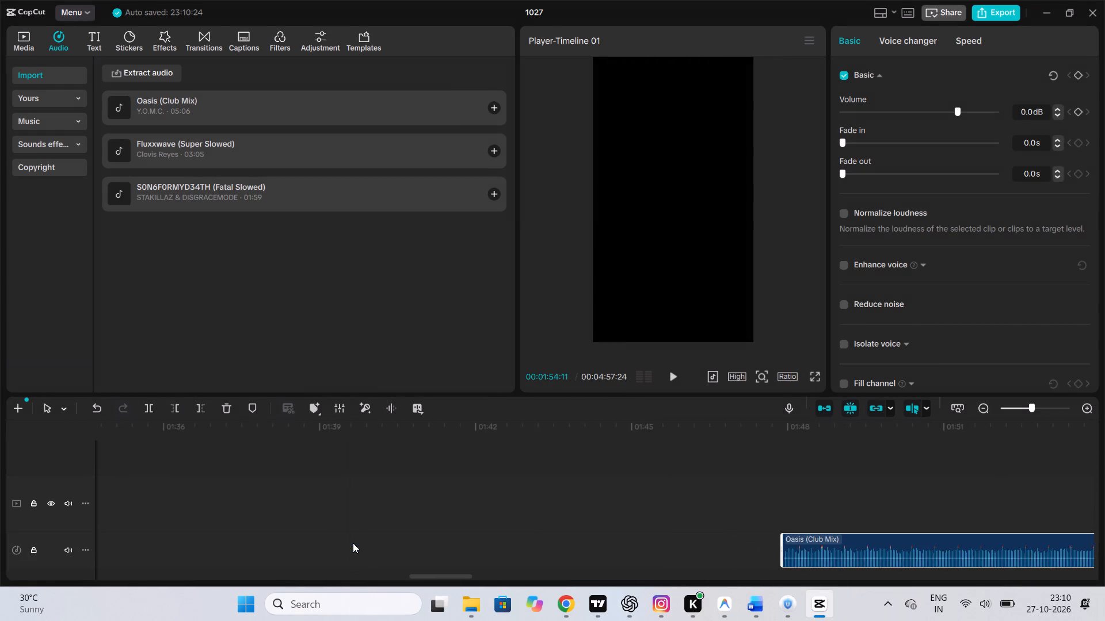
{"action": "scroll", "coordinate": [353, 543], "scroll_direction": "right", "scroll_amount": 1}
{"action": "left_click_drag", "start_coordinate": [850, 557], "coordinate": [132, 522]}
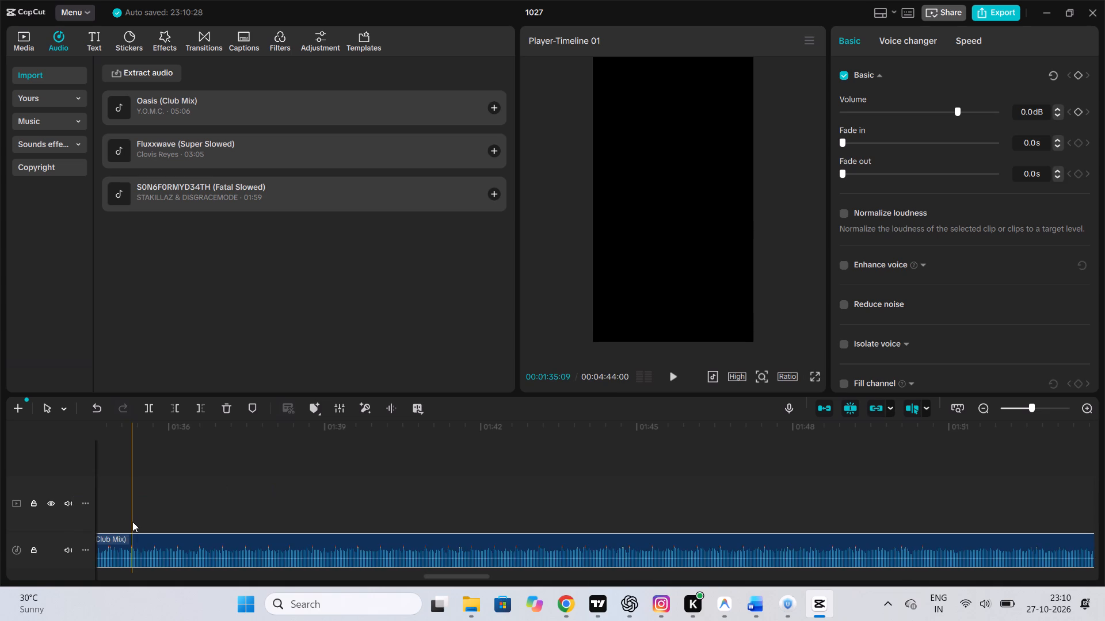
{"action": "scroll", "coordinate": [132, 522], "scroll_direction": "right", "scroll_amount": 3}
{"action": "left_click_drag", "start_coordinate": [1070, 547], "coordinate": [837, 550]}
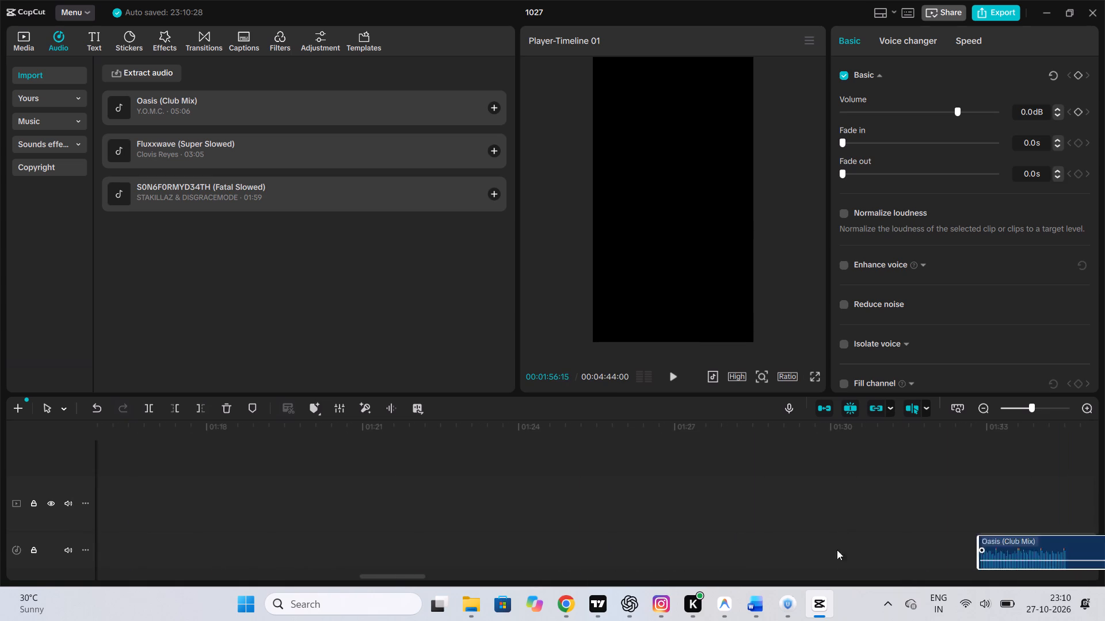
{"action": "left_click_drag", "start_coordinate": [837, 550], "coordinate": [156, 548]}
{"action": "scroll", "coordinate": [465, 519], "scroll_direction": "right", "scroll_amount": 2}
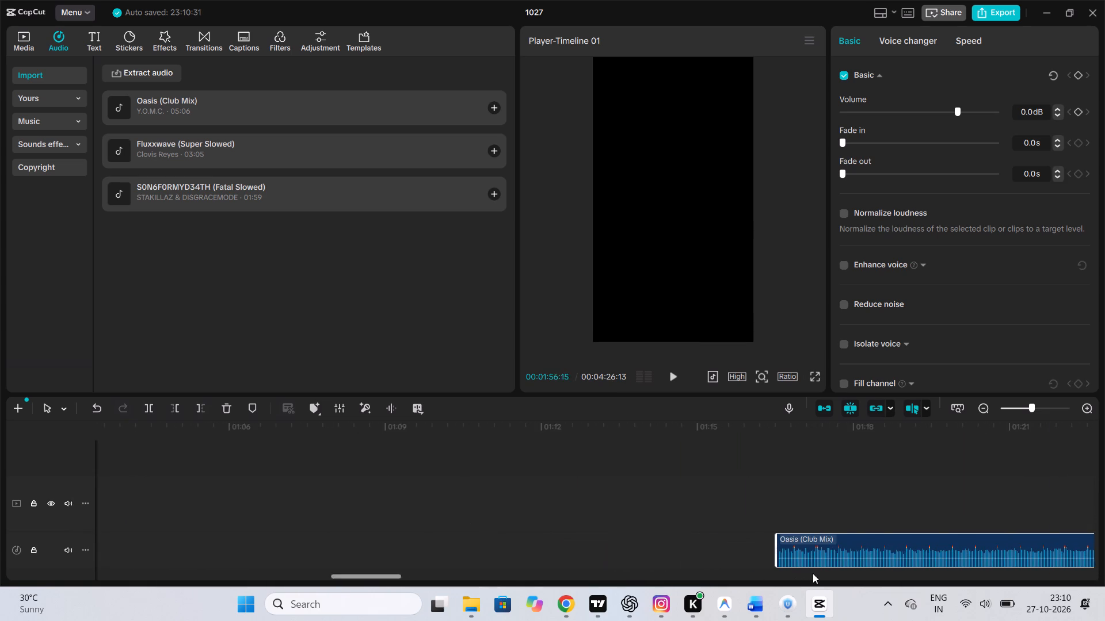
{"action": "left_click_drag", "start_coordinate": [854, 562], "coordinate": [122, 551]}
{"action": "scroll", "coordinate": [315, 486], "scroll_direction": "right", "scroll_amount": 1}
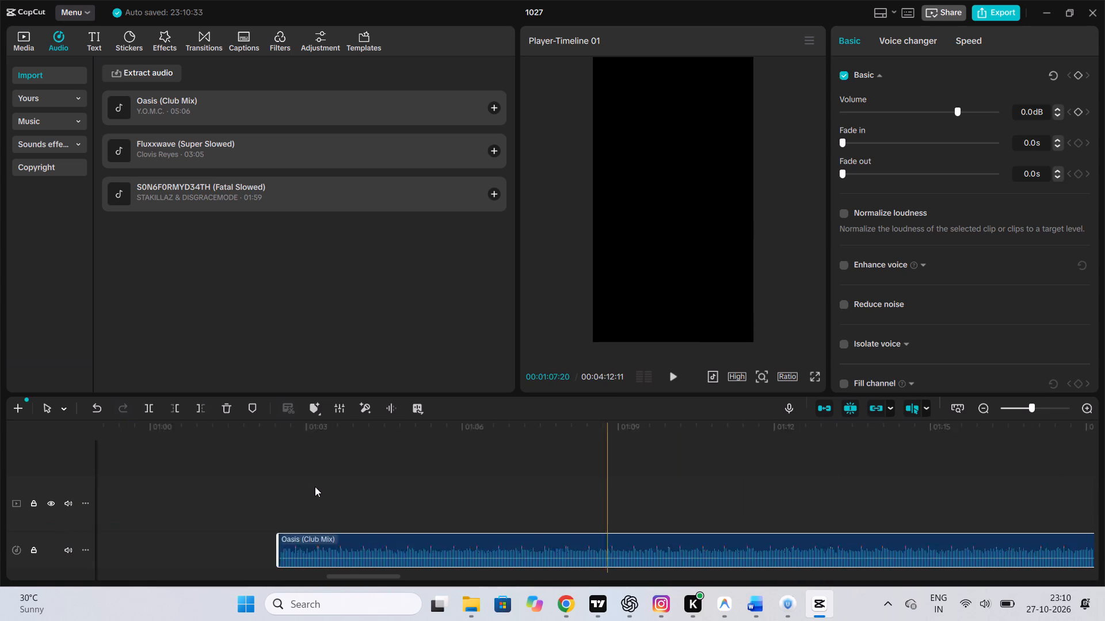
{"action": "scroll", "coordinate": [315, 486], "scroll_direction": "right", "scroll_amount": 1}
{"action": "left_click_drag", "start_coordinate": [1065, 556], "coordinate": [130, 538]}
{"action": "scroll", "coordinate": [413, 463], "scroll_direction": "right", "scroll_amount": 2}
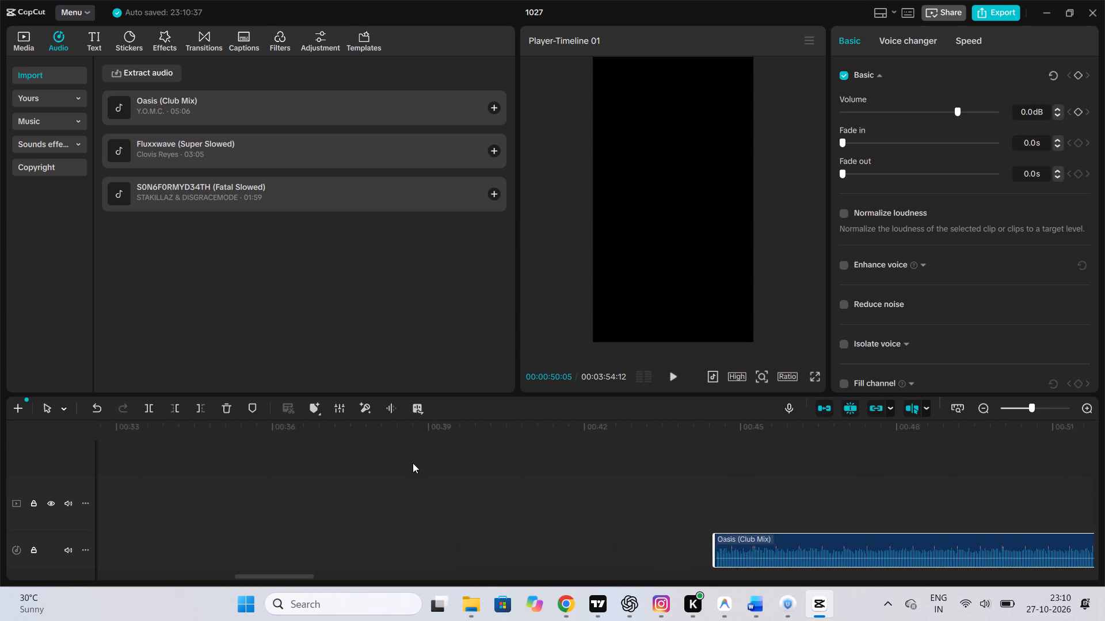
{"action": "scroll", "coordinate": [413, 463], "scroll_direction": "right", "scroll_amount": 1}
{"action": "left_click_drag", "start_coordinate": [1006, 550], "coordinate": [28, 508]}
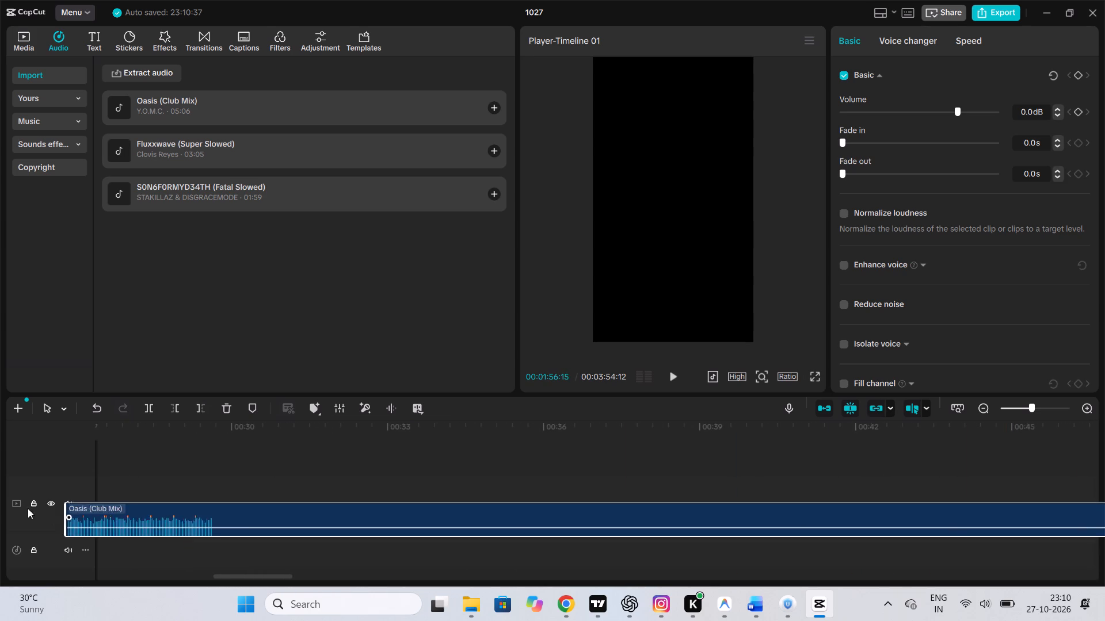
{"action": "left_click_drag", "start_coordinate": [28, 508], "coordinate": [17, 507]}
{"action": "scroll", "coordinate": [217, 456], "scroll_direction": "right", "scroll_amount": 3}
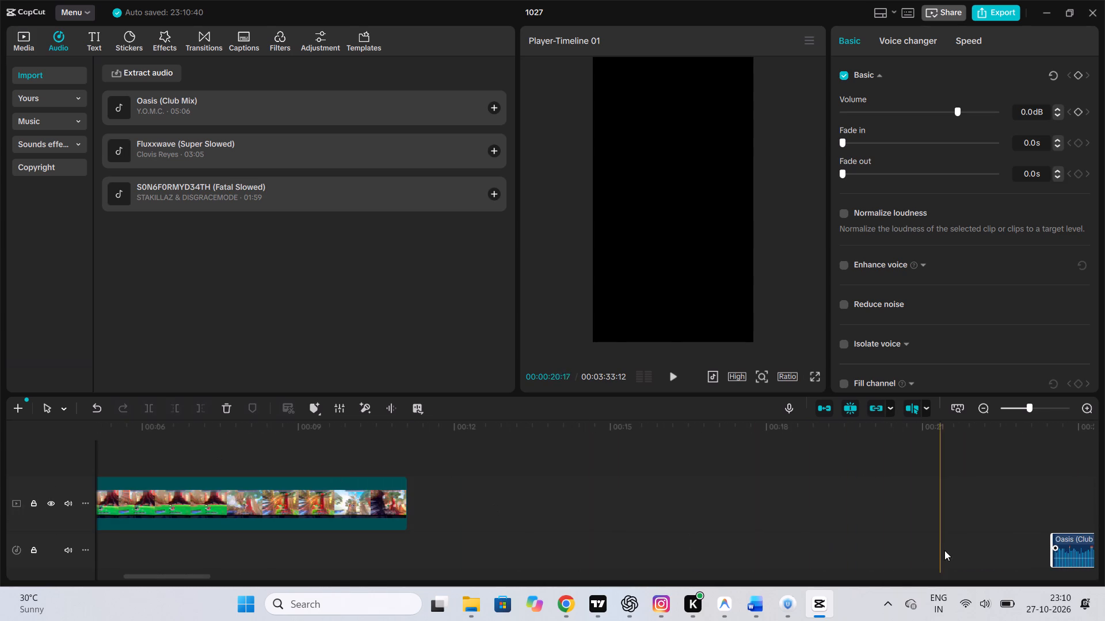
{"action": "left_click_drag", "start_coordinate": [1069, 557], "coordinate": [239, 550]}
{"action": "scroll", "coordinate": [239, 550], "scroll_direction": "right", "scroll_amount": 4}
{"action": "left_click_drag", "start_coordinate": [581, 555], "coordinate": [185, 549]}
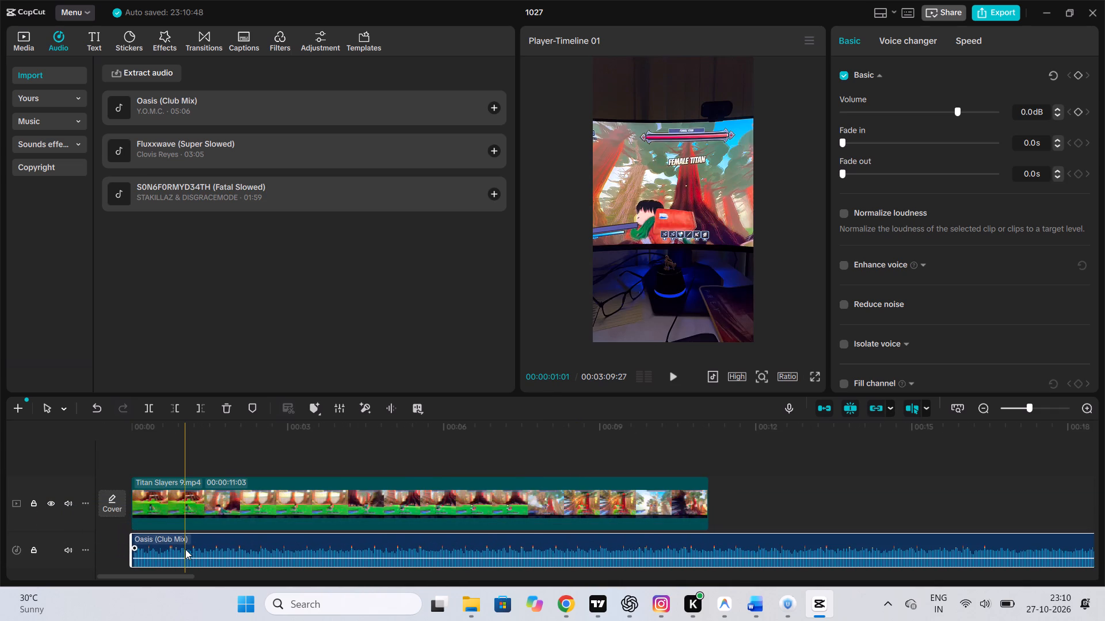
Play the edit from the start, split the Oasis (Club Mix) audio at 00:00:05:13 and delete the part before the cut.
{"action": "left_click", "coordinate": [132, 463]}
{"action": "key", "text": "space"}
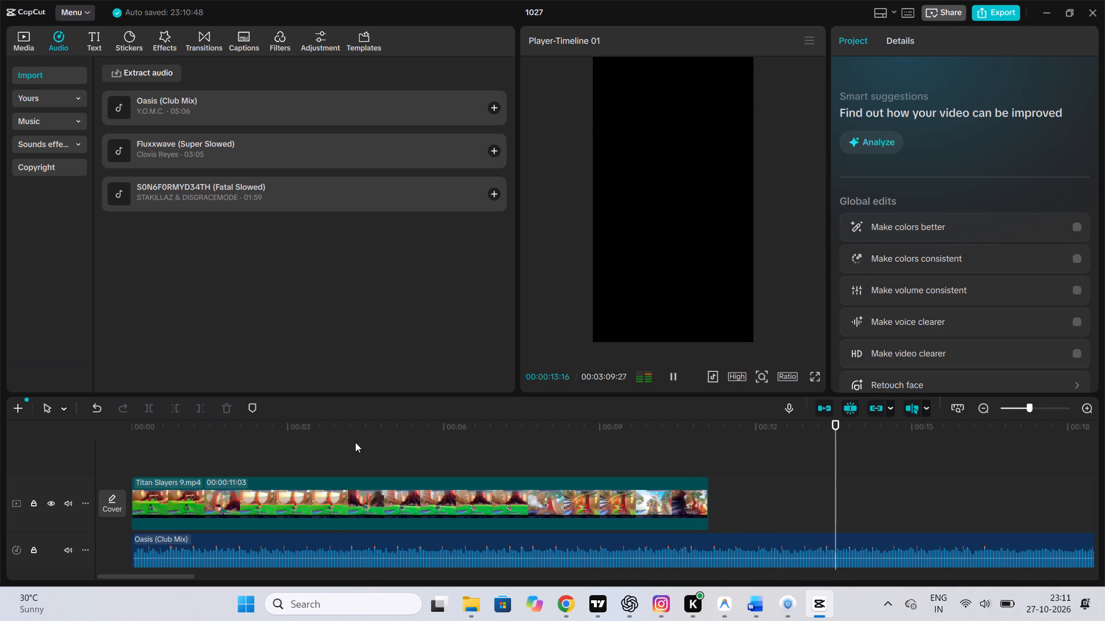
{"action": "left_click", "coordinate": [401, 437]}
{"action": "left_click", "coordinate": [405, 440]}
{"action": "left_click_drag", "start_coordinate": [405, 440], "coordinate": [416, 440]}
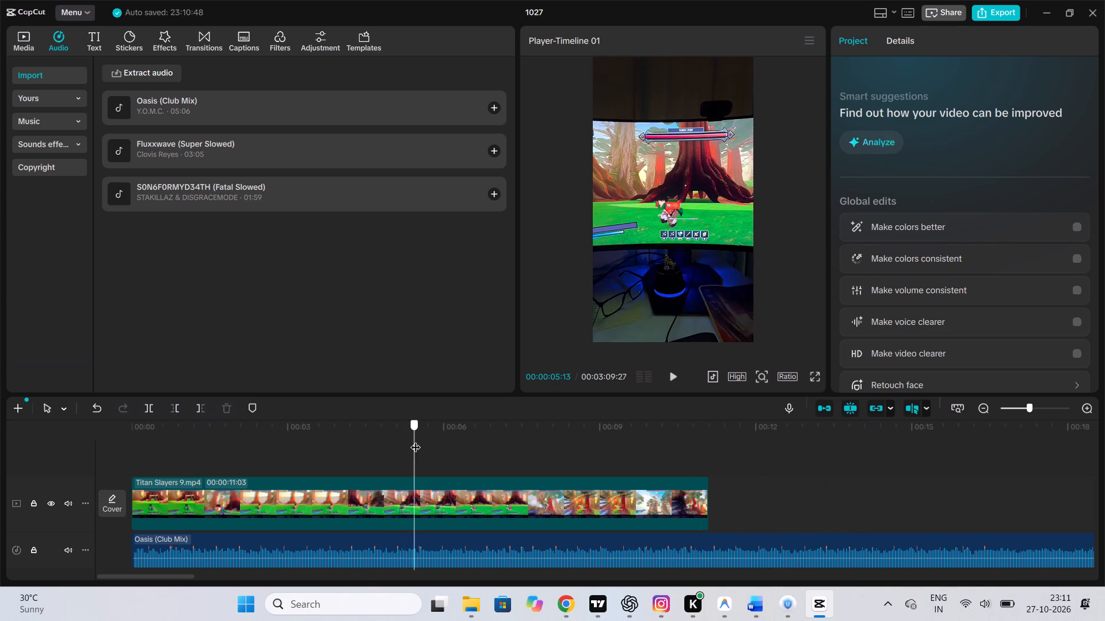
{"action": "left_click_drag", "start_coordinate": [416, 440], "coordinate": [415, 443]}
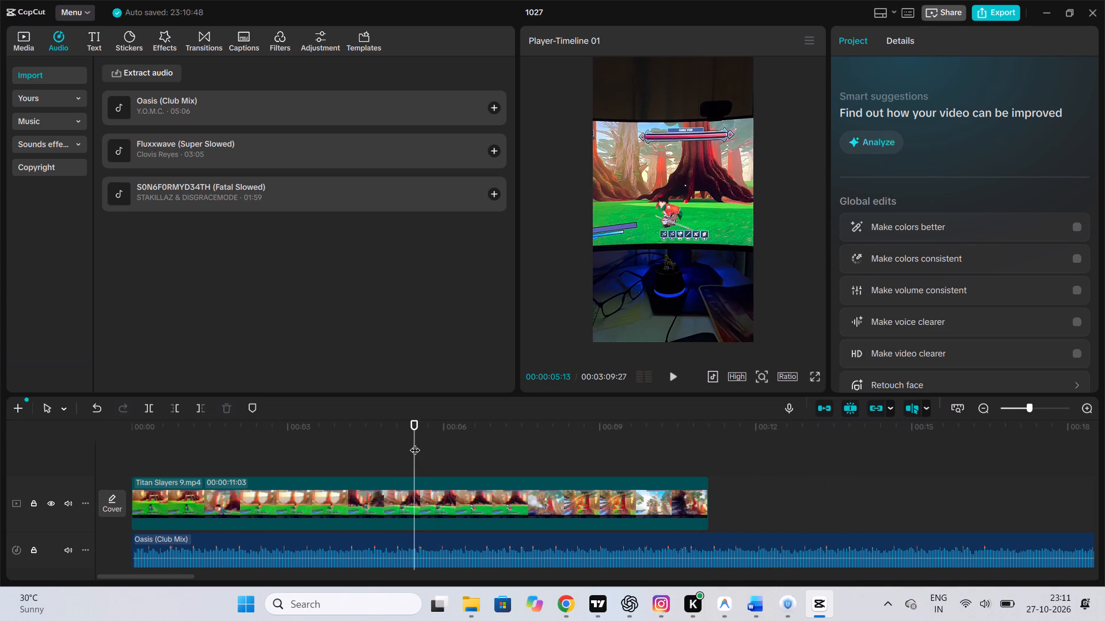
{"action": "left_click", "coordinate": [331, 536]}
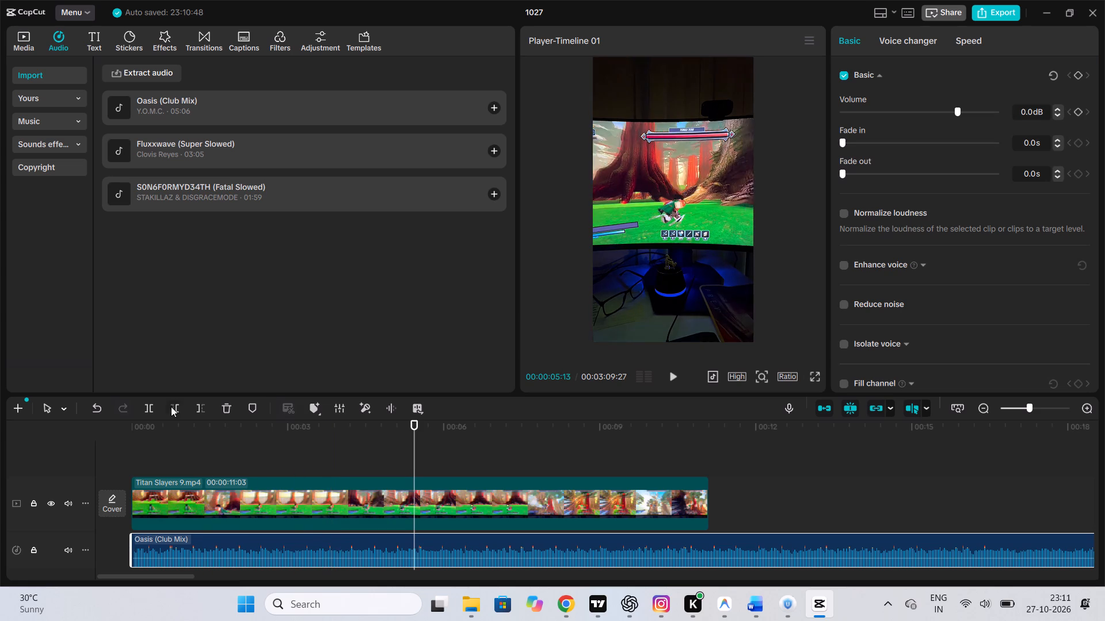
{"action": "left_click", "coordinate": [145, 404]}
{"action": "left_click", "coordinate": [270, 555]}
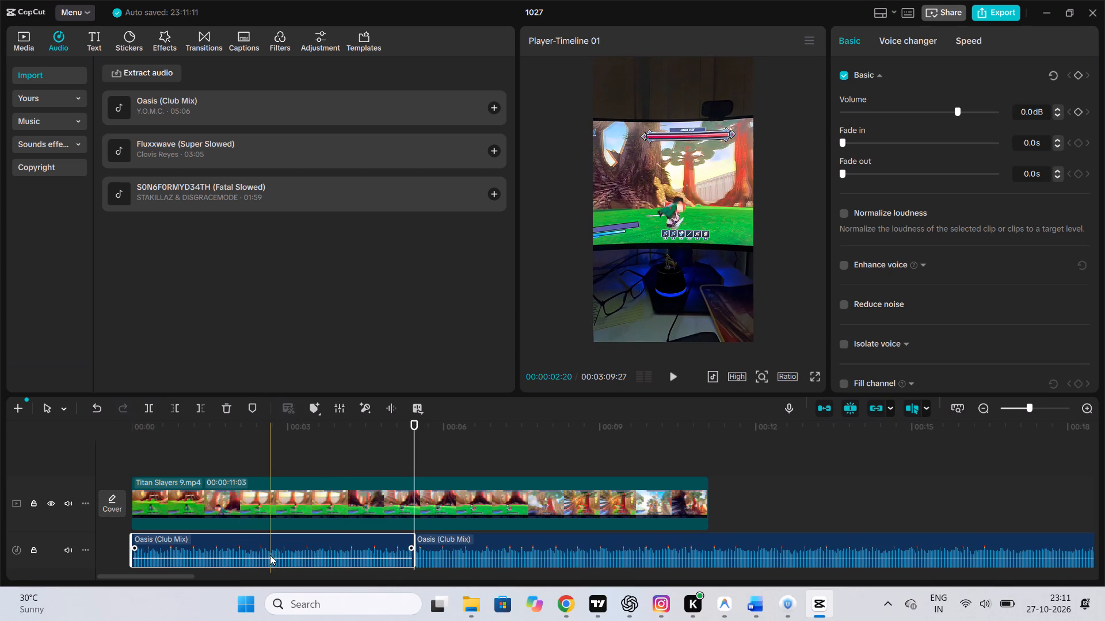
{"action": "left_click", "coordinate": [228, 408]}
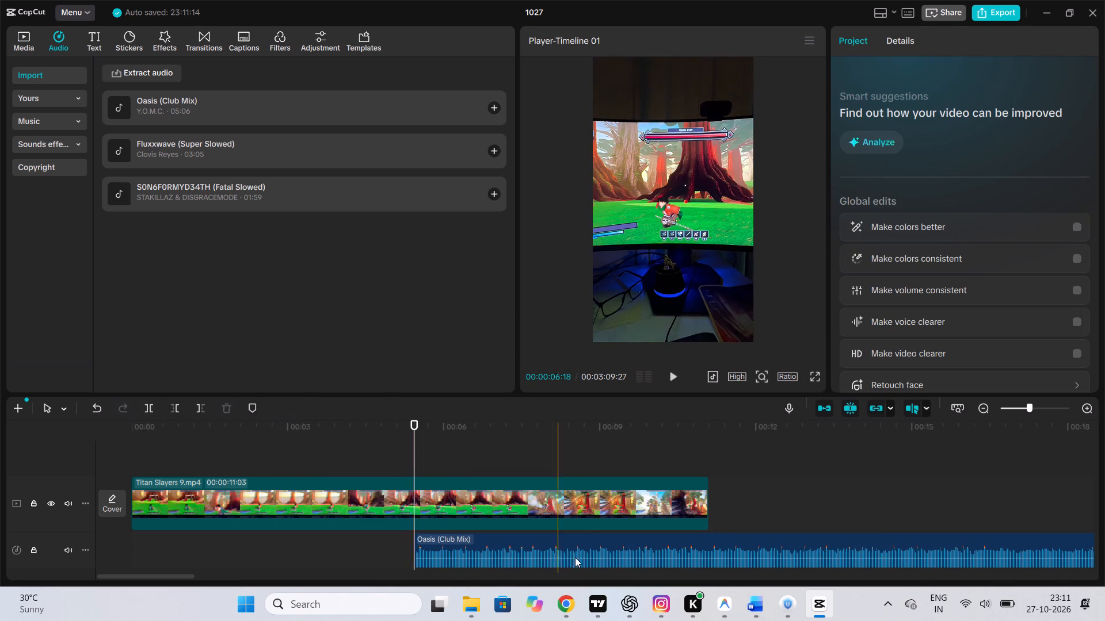
Move the remaining Oasis (Club Mix) audio back to the start of the timeline.
{"action": "left_click_drag", "start_coordinate": [587, 562], "coordinate": [304, 561]}
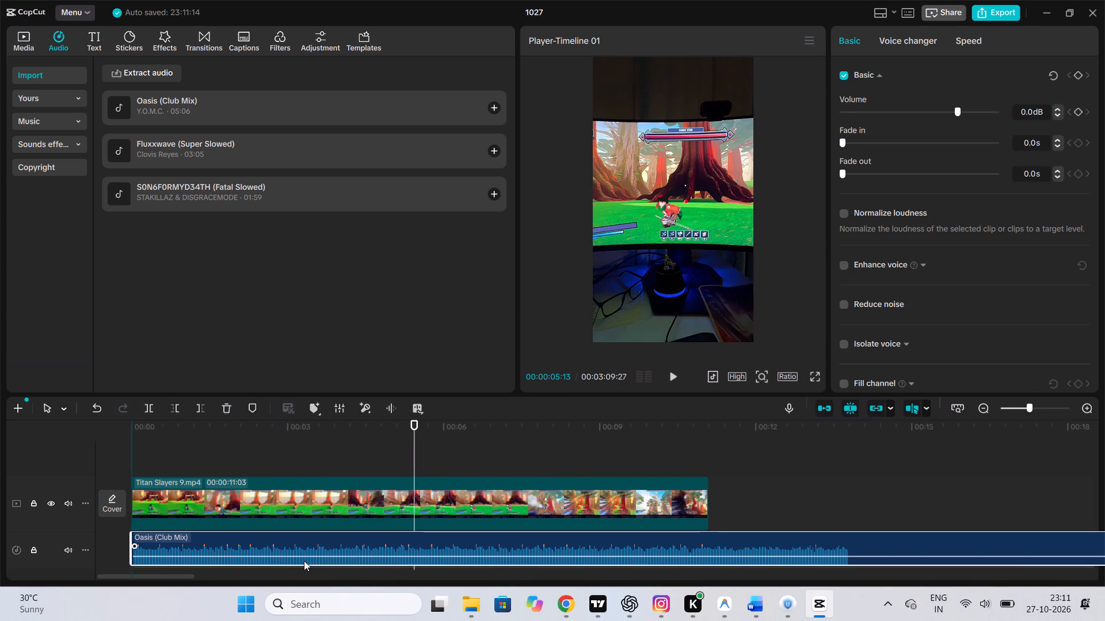
{"action": "left_click_drag", "start_coordinate": [304, 561], "coordinate": [303, 561]}
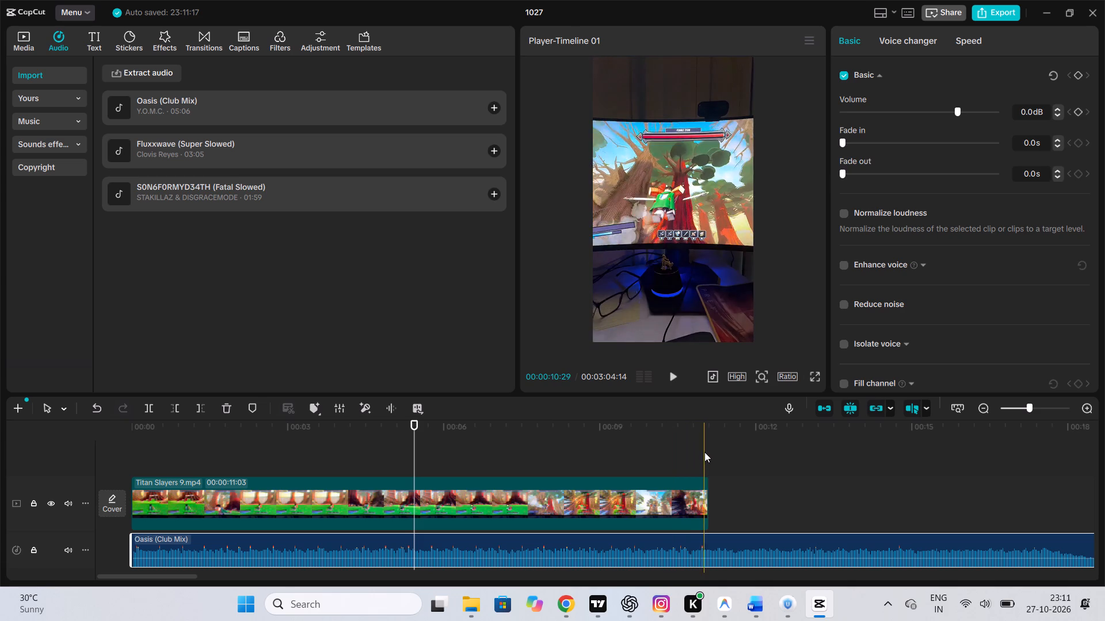
Split the Oasis (Club Mix) audio at the video's end, 00:00:11:03, delete the part after it and play back the edit.
{"action": "left_click", "coordinate": [708, 451]}
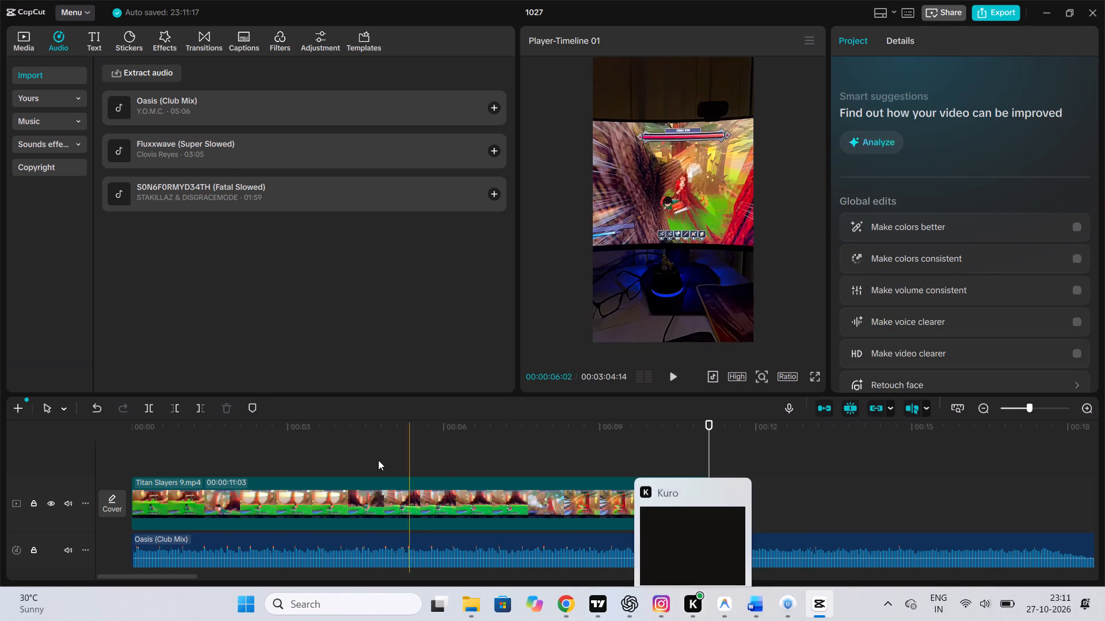
{"action": "left_click", "coordinate": [706, 553]}
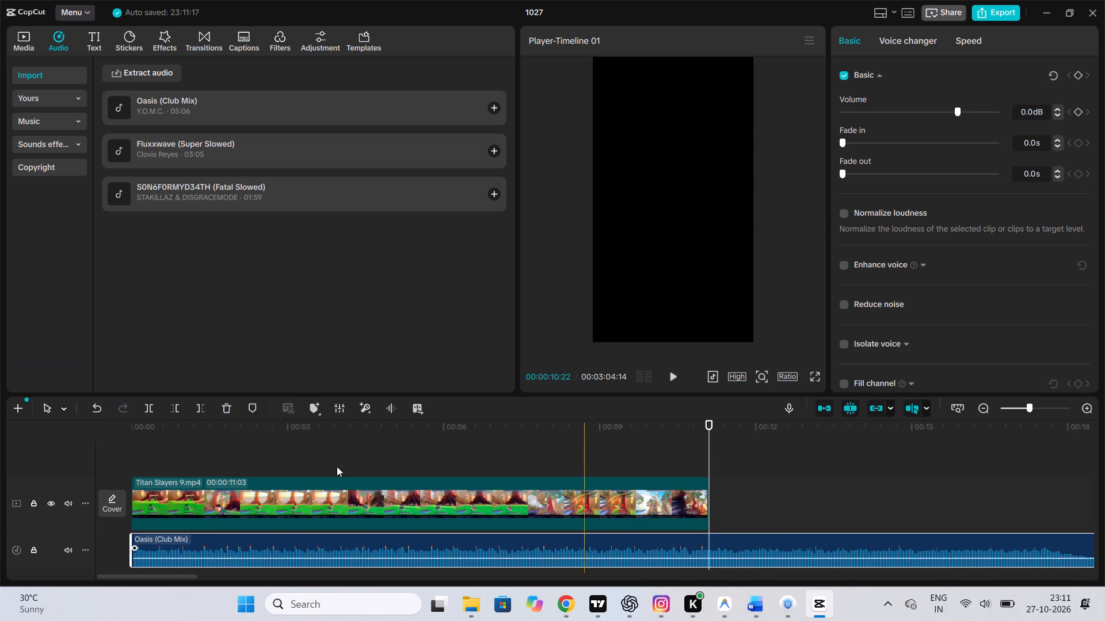
{"action": "left_click", "coordinate": [147, 405]}
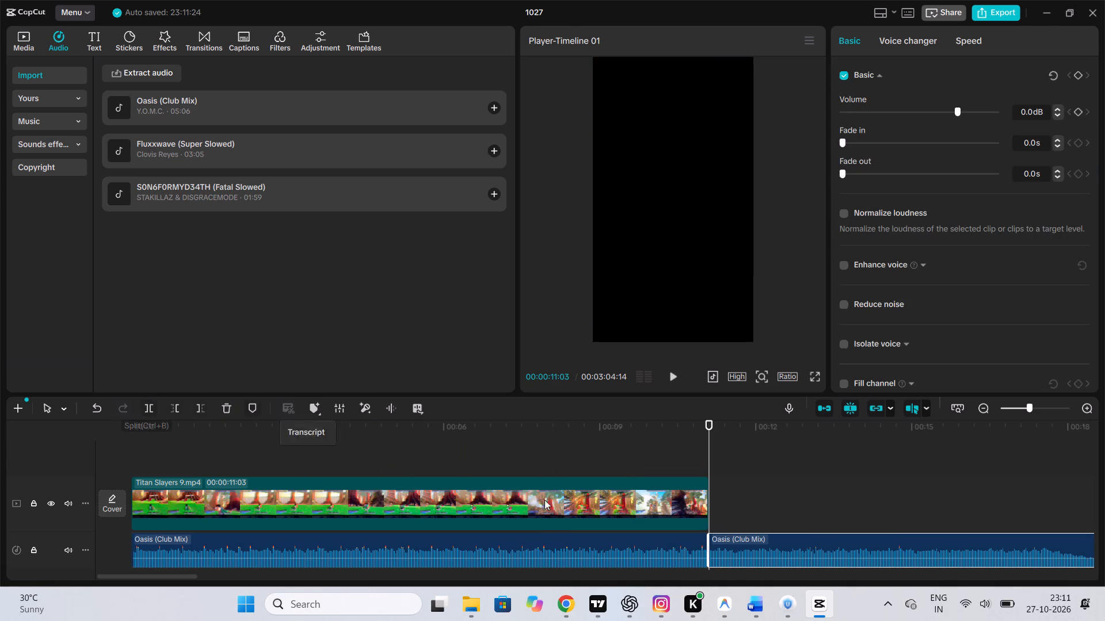
{"action": "left_click", "coordinate": [225, 407]}
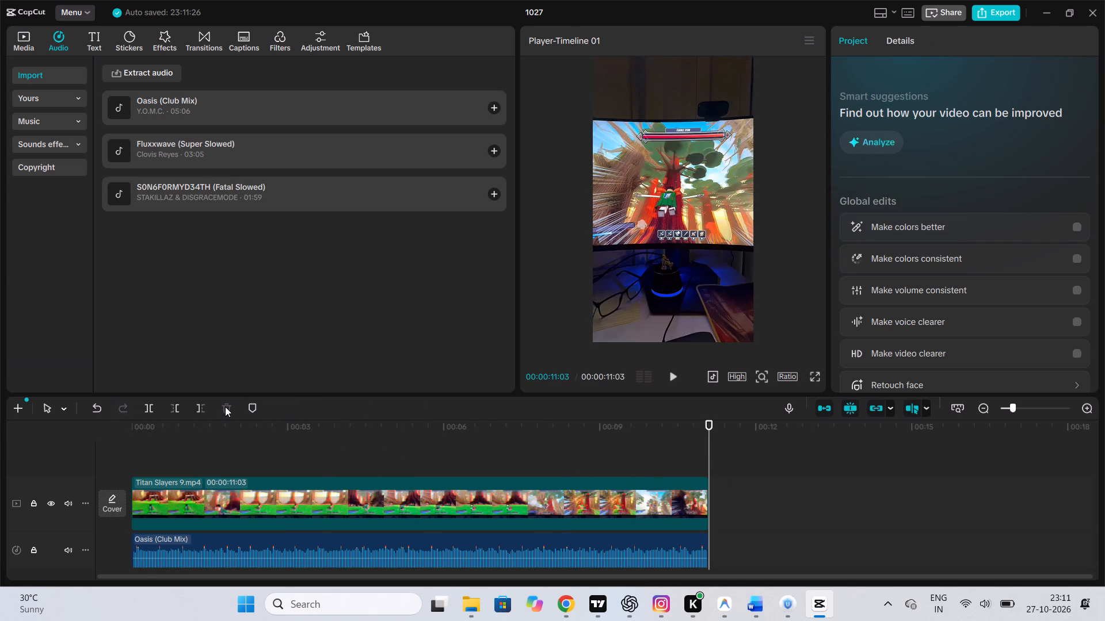
{"action": "scroll", "coordinate": [225, 407], "scroll_direction": "right", "scroll_amount": 1}
{"action": "key", "text": "space"}
{"action": "left_click", "coordinate": [89, 32]}
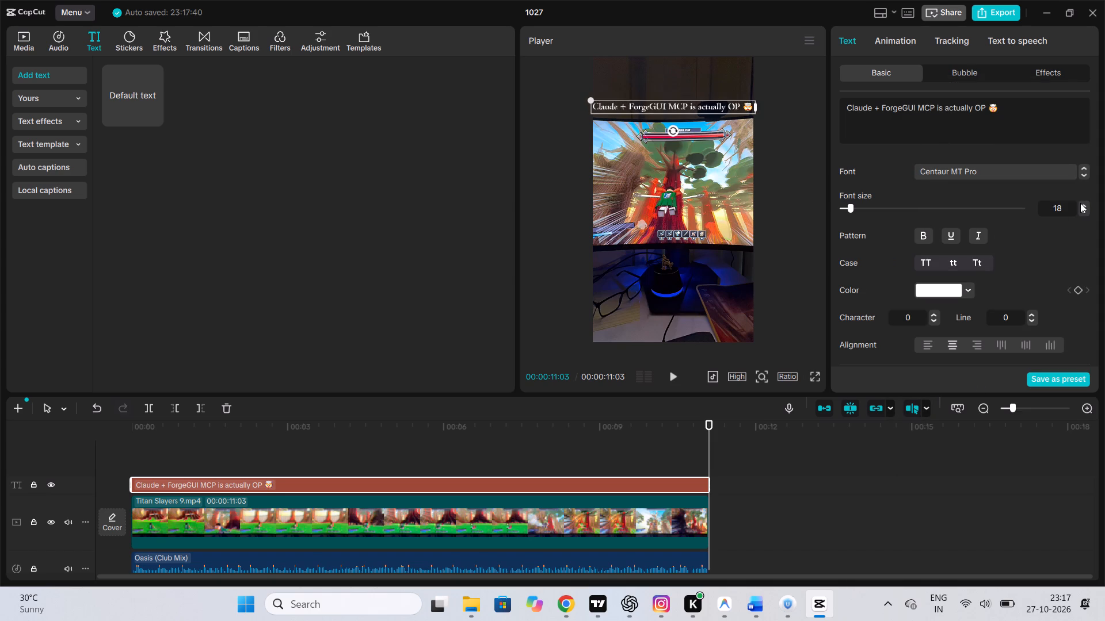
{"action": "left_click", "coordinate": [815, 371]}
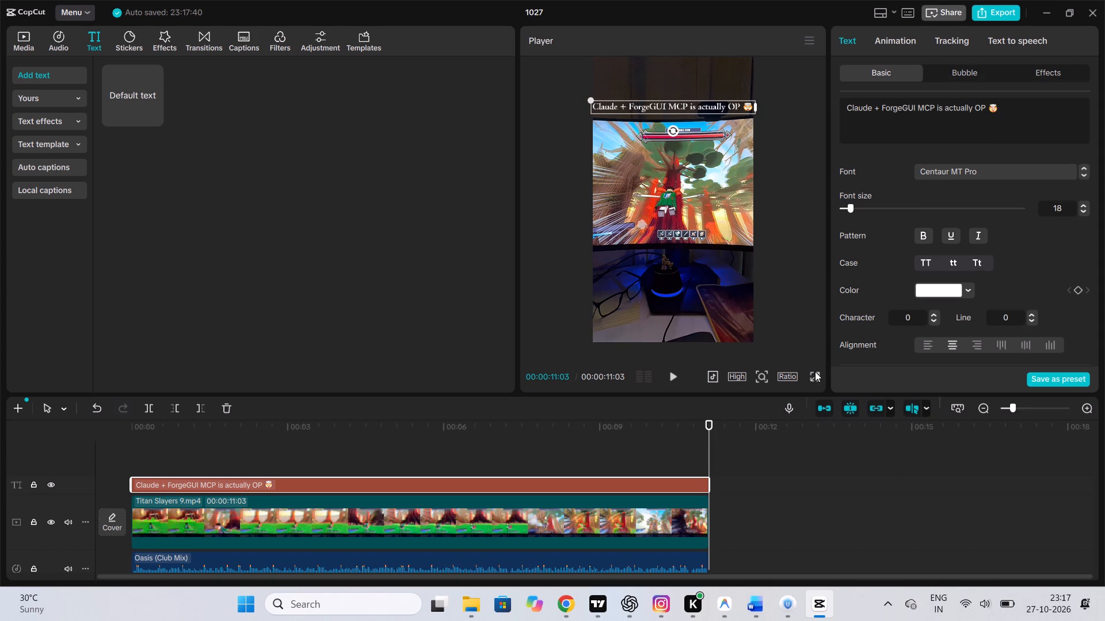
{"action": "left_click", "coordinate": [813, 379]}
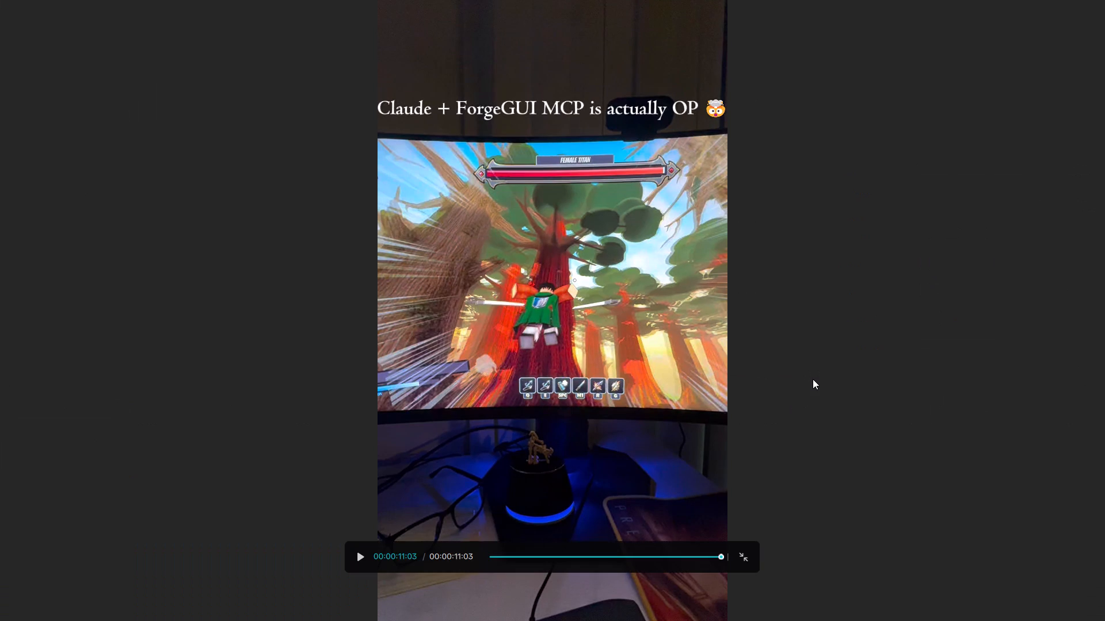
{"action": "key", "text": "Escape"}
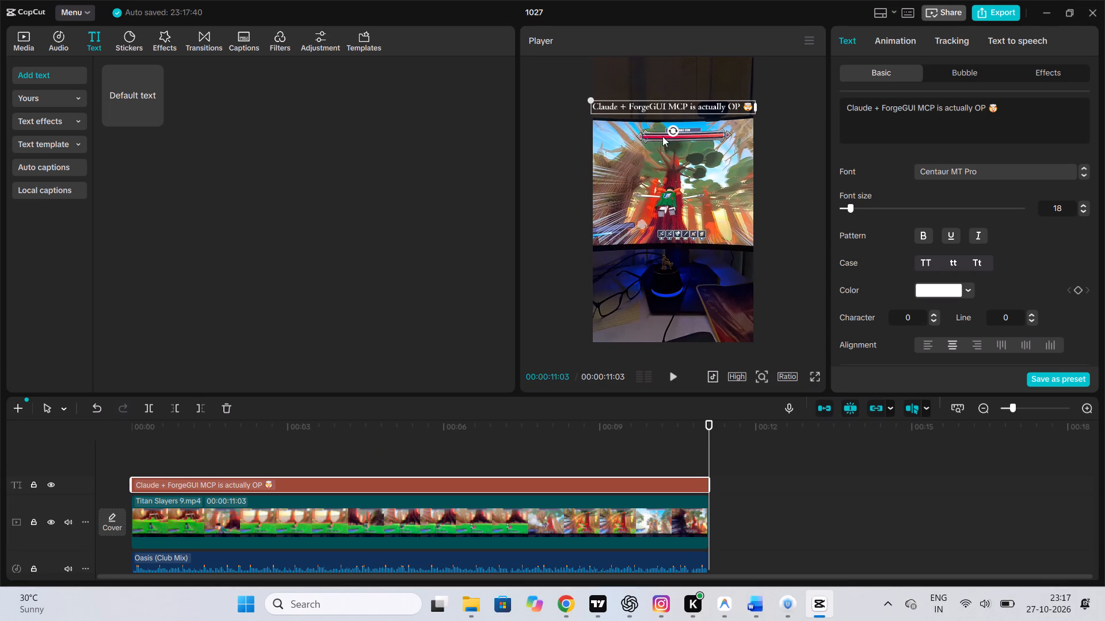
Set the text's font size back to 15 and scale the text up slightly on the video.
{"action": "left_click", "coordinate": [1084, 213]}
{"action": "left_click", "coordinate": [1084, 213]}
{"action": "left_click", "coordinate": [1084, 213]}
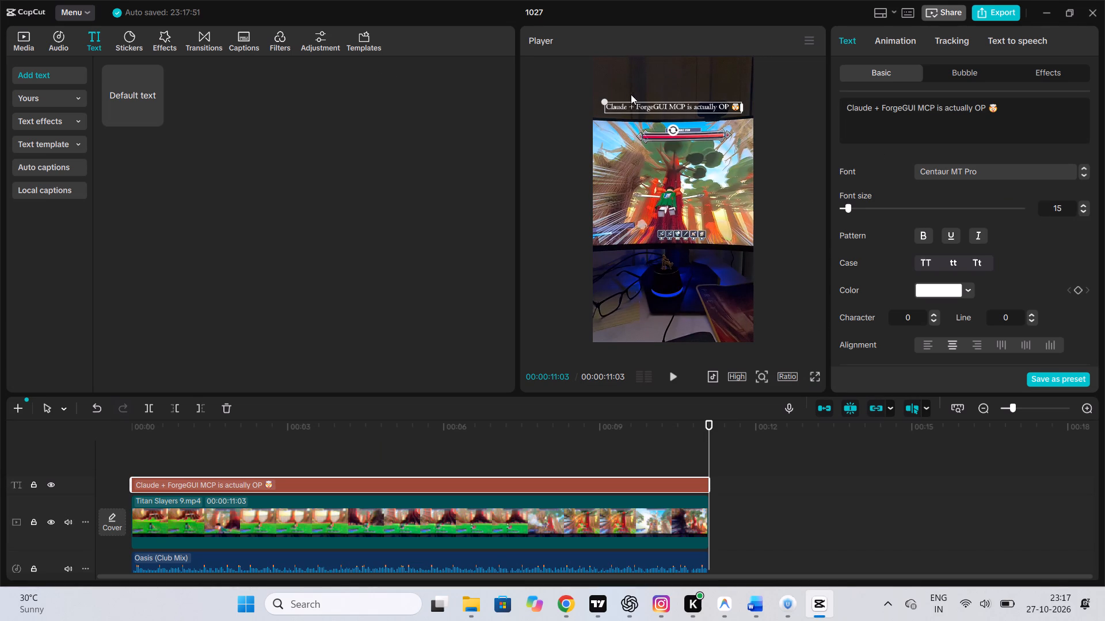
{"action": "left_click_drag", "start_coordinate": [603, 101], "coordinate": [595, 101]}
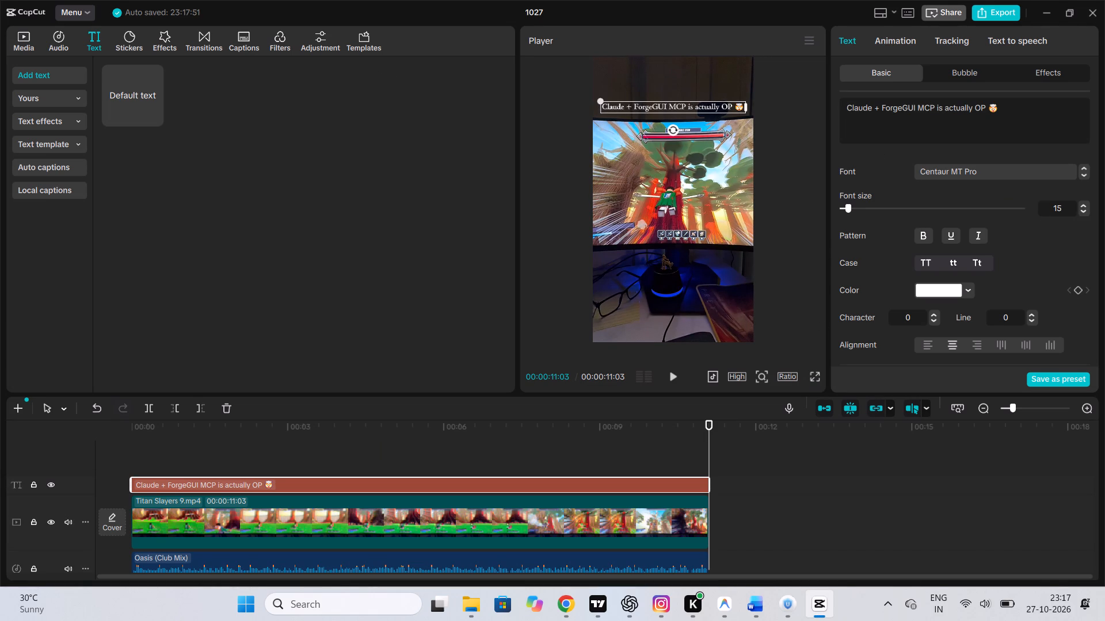
Play the reel full screen to check the text over the video.
{"action": "left_click", "coordinate": [818, 378]}
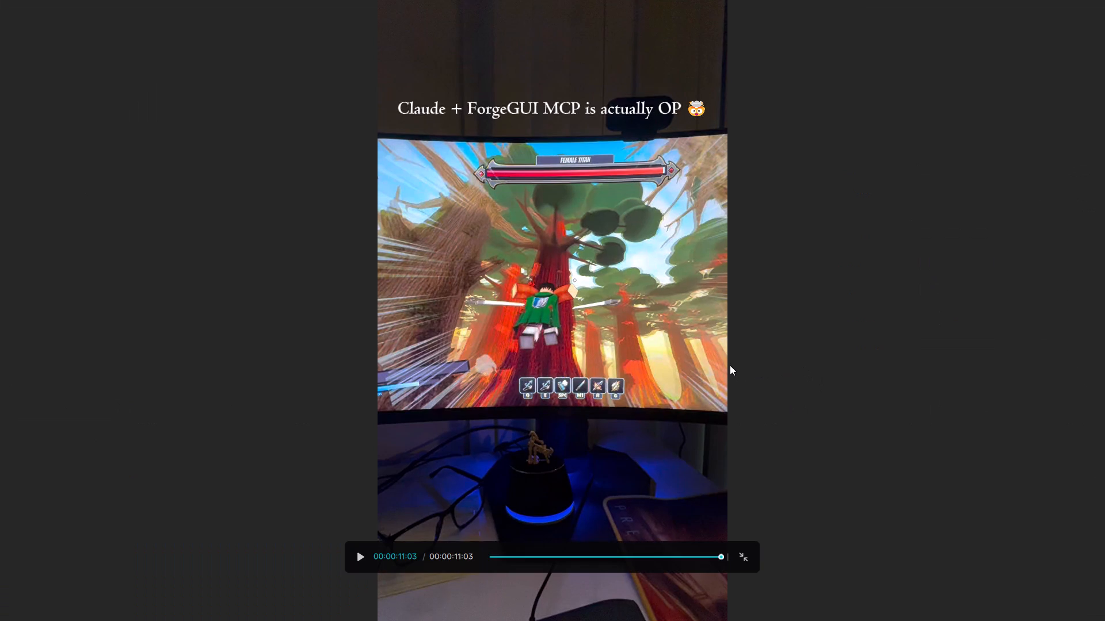
{"action": "key", "text": "space"}
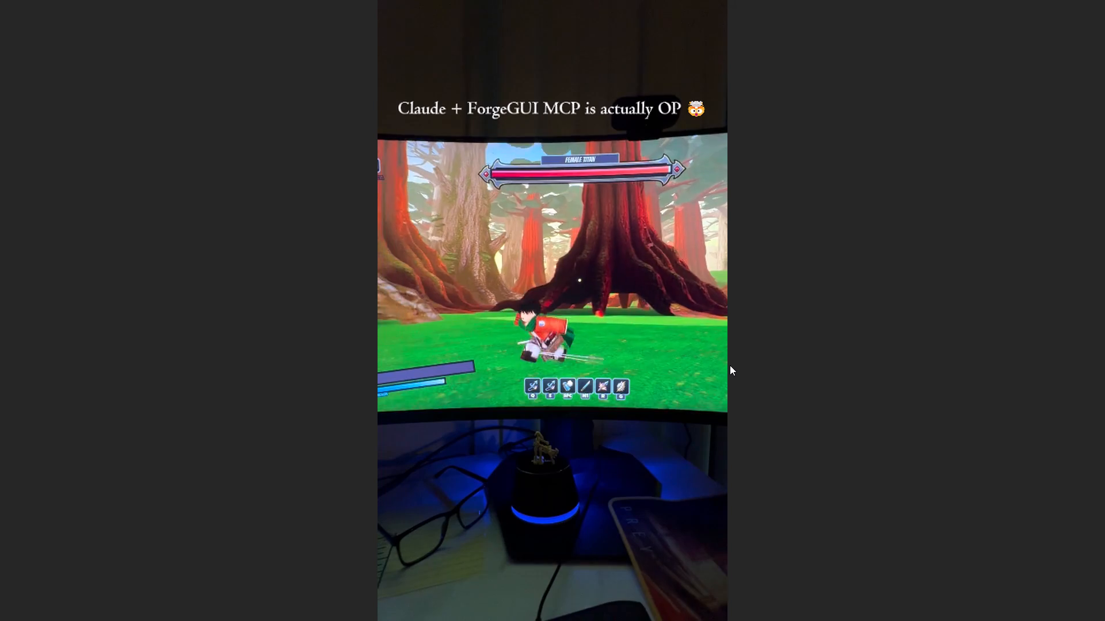
{"action": "key", "text": "Escape"}
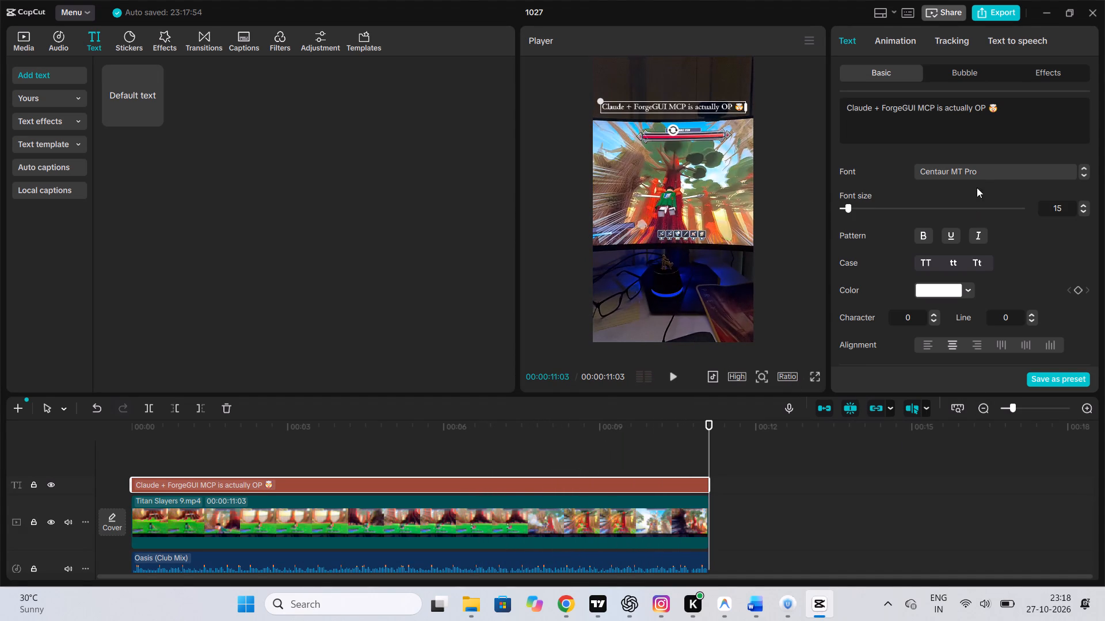
Change the text's font to Cœur de pierre.
{"action": "left_click", "coordinate": [971, 167]}
{"action": "scroll", "coordinate": [974, 295], "scroll_direction": "down", "scroll_amount": 3}
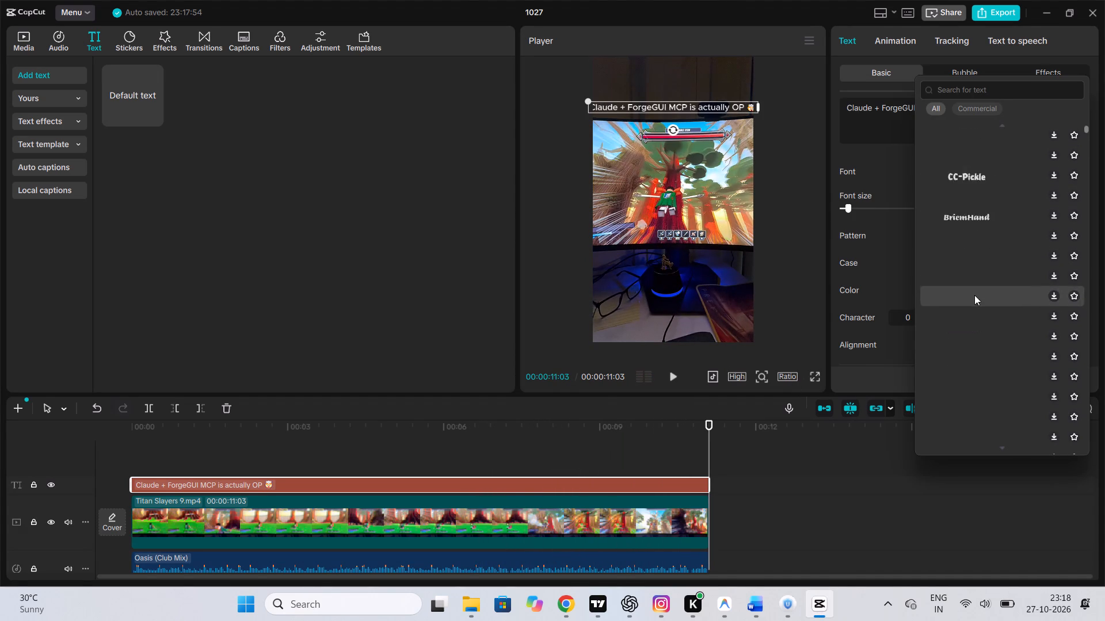
{"action": "scroll", "coordinate": [974, 295], "scroll_direction": "down", "scroll_amount": 1}
{"action": "left_click", "coordinate": [972, 266]}
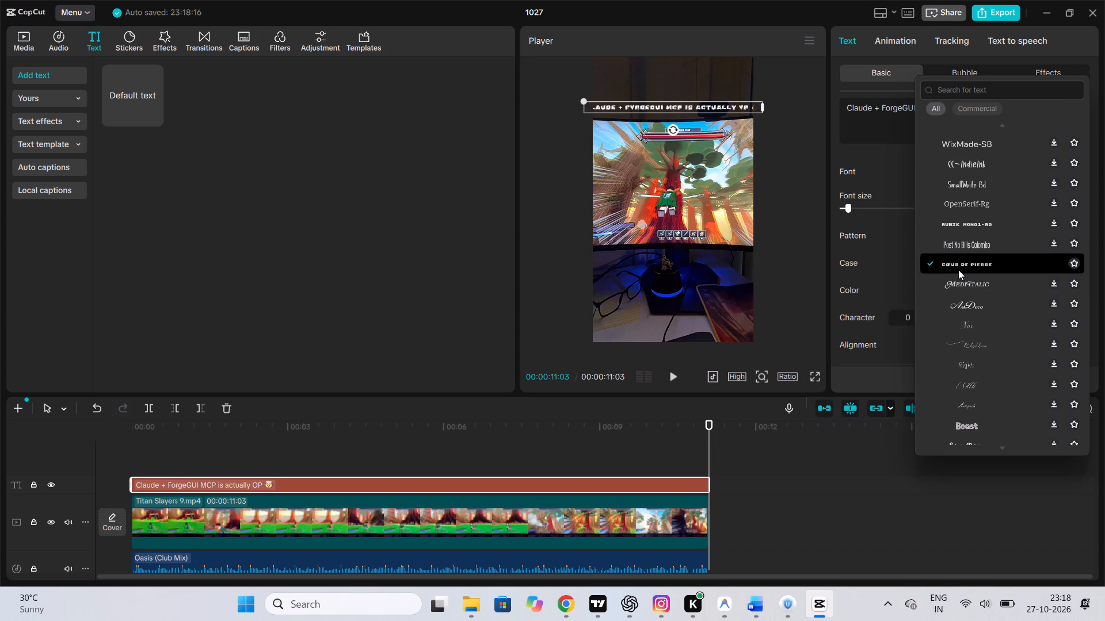
Scale the text down to fit the video frame's width, trying font size 16 and going back to 15.
{"action": "left_click_drag", "start_coordinate": [584, 101], "coordinate": [593, 101]}
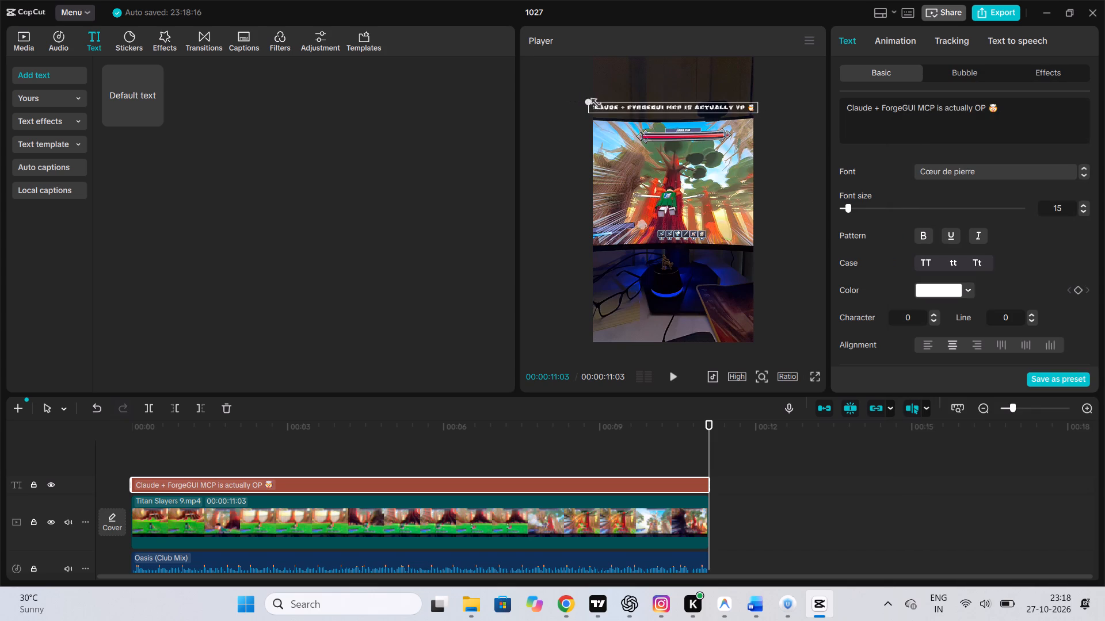
{"action": "left_click_drag", "start_coordinate": [593, 101], "coordinate": [600, 102]}
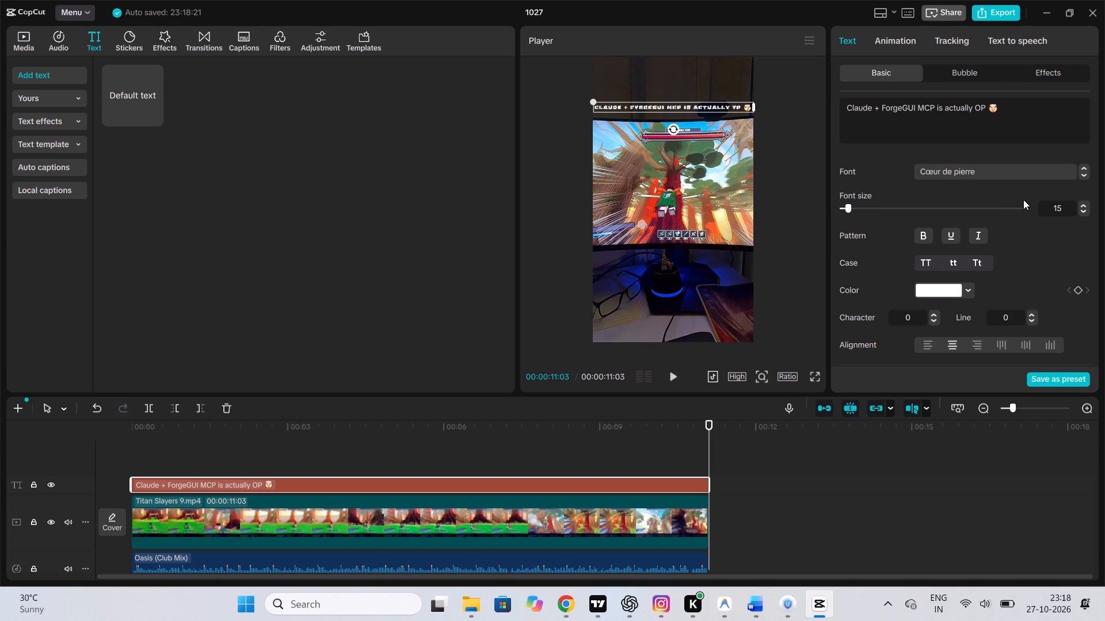
{"action": "left_click", "coordinate": [1083, 204]}
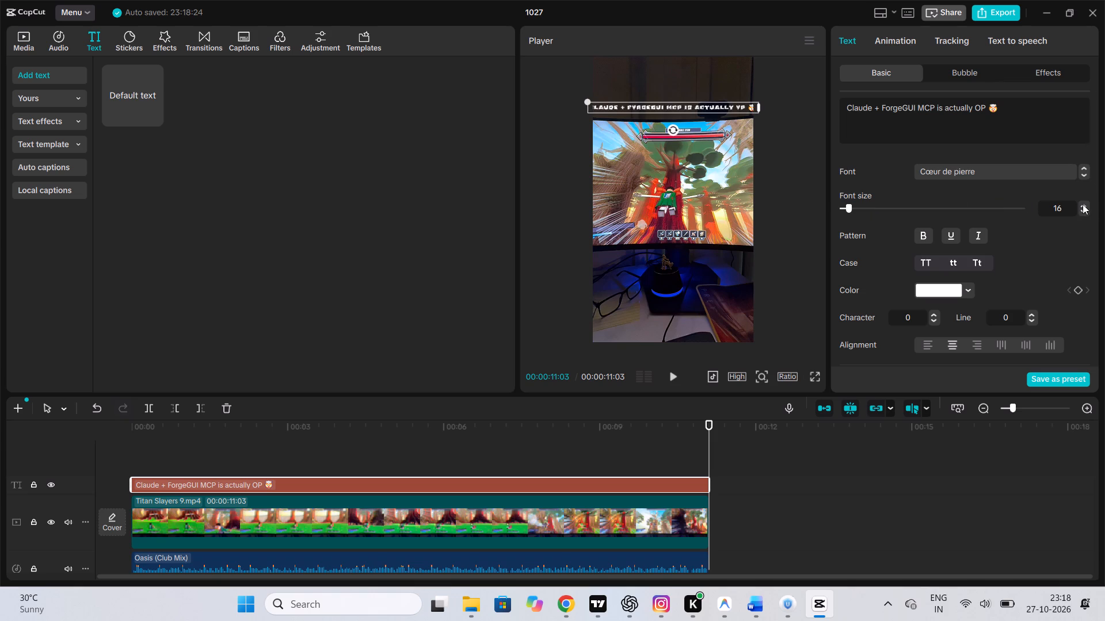
{"action": "left_click", "coordinate": [1083, 212]}
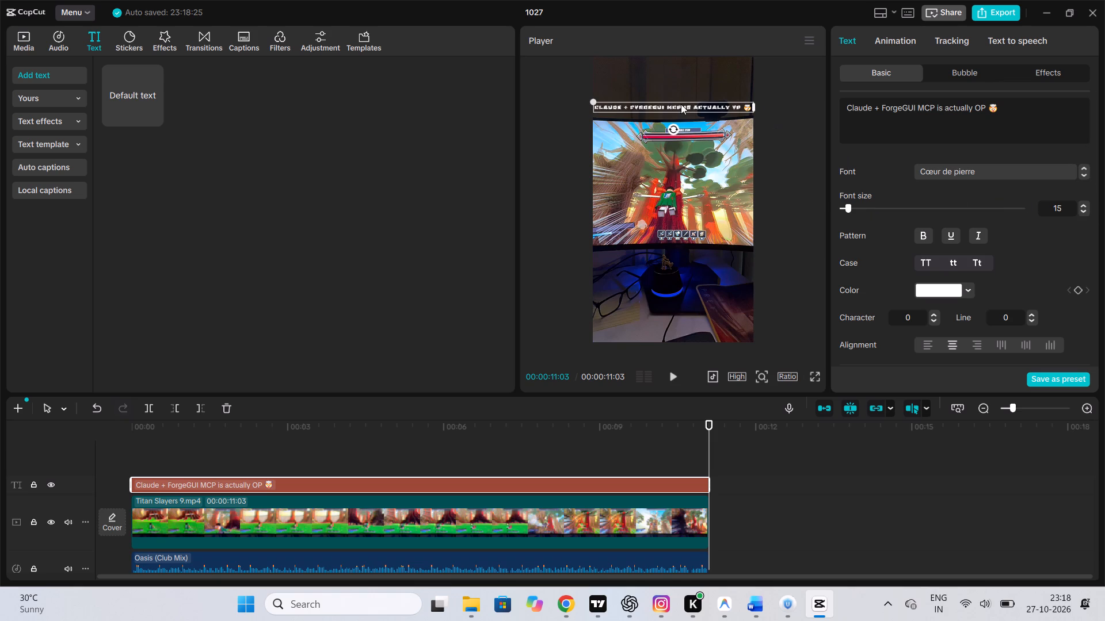
Move the text down onto the desk area below the monitor, keeping it horizontally centred.
{"action": "left_click_drag", "start_coordinate": [681, 104], "coordinate": [678, 285]}
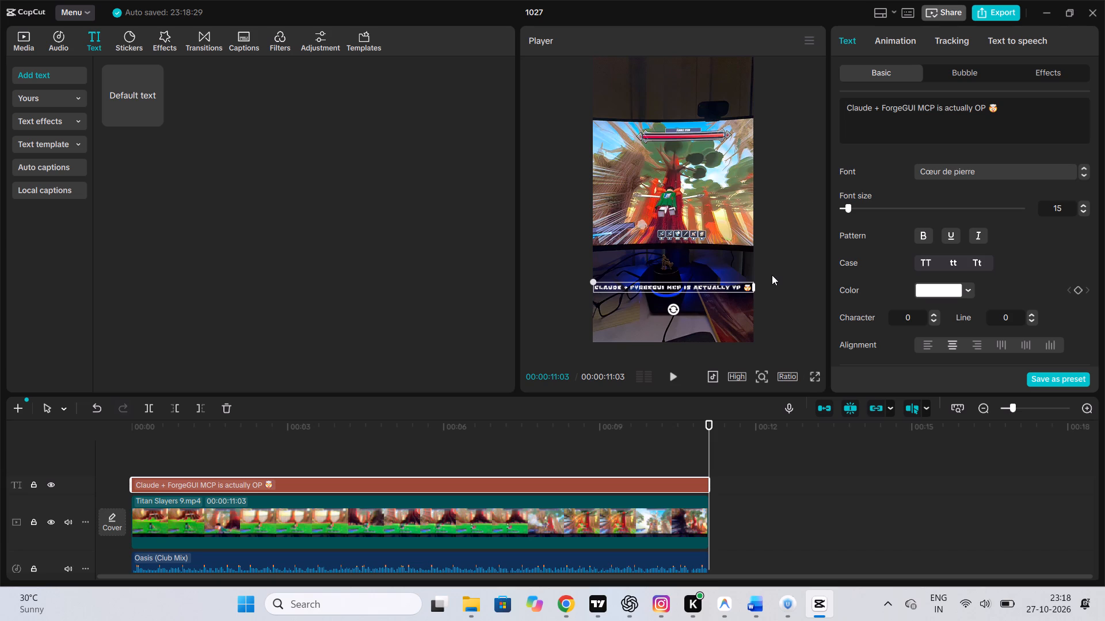
Preview the video full screen to check the Cœur de pierre text in its new spot on the desk area.
{"action": "left_click", "coordinate": [809, 374]}
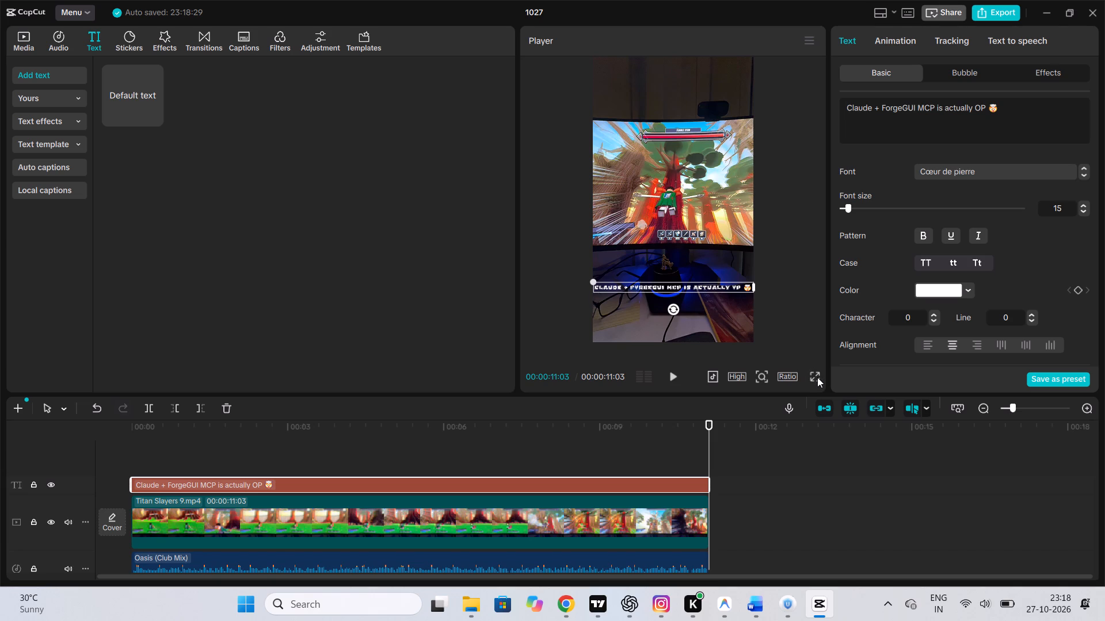
{"action": "left_click", "coordinate": [817, 377]}
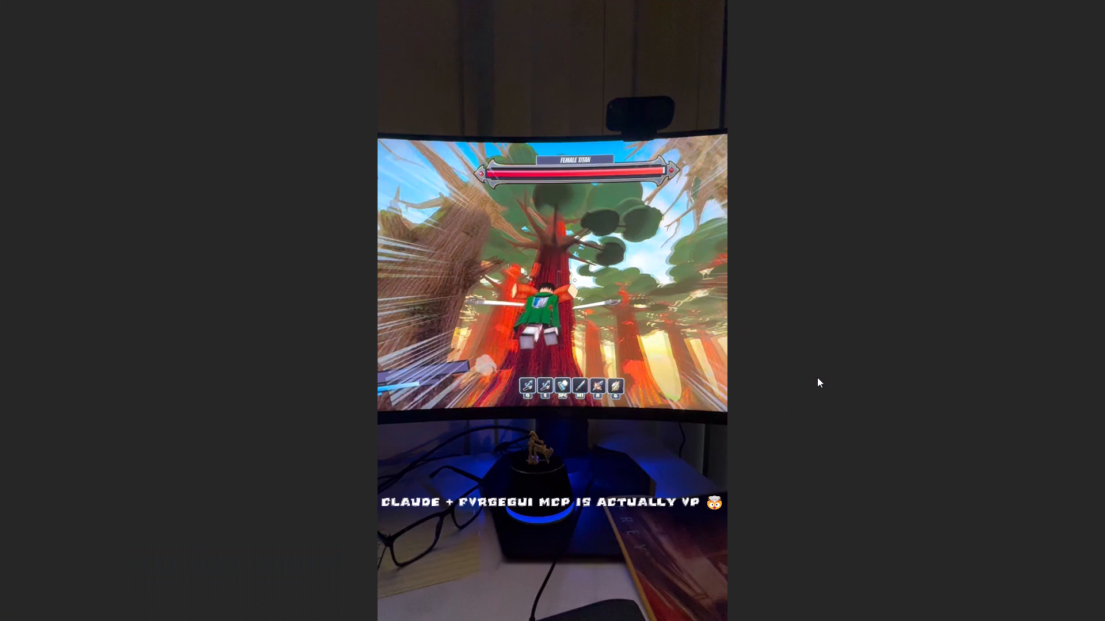
{"action": "key", "text": "Escape"}
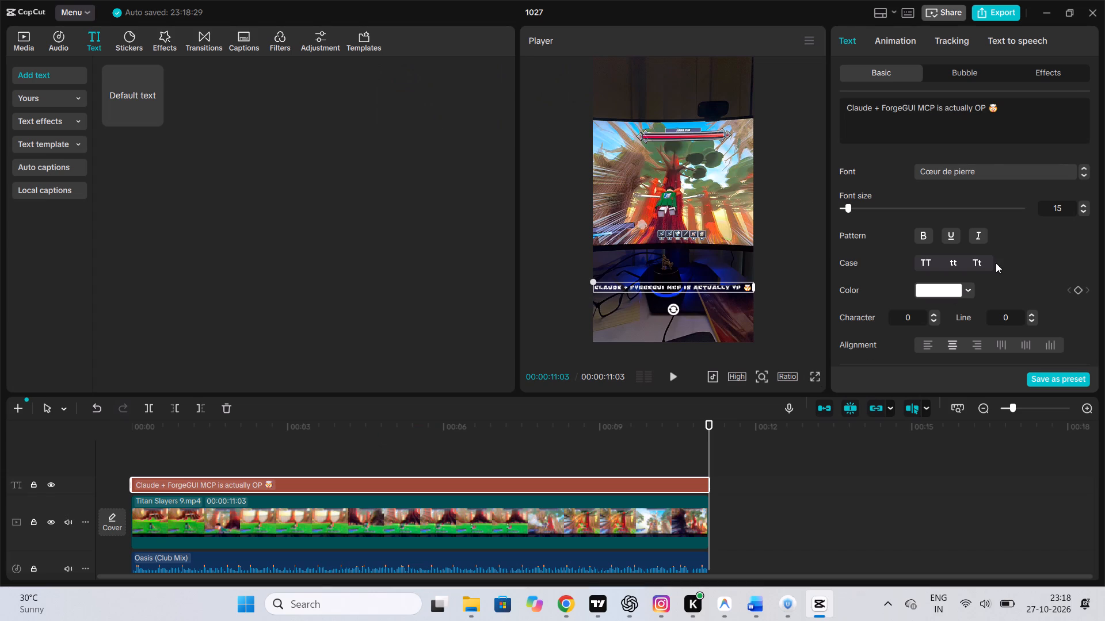
Change the text's font to Gasoek, after trying a decorative script font from the font list.
{"action": "left_click", "coordinate": [985, 166]}
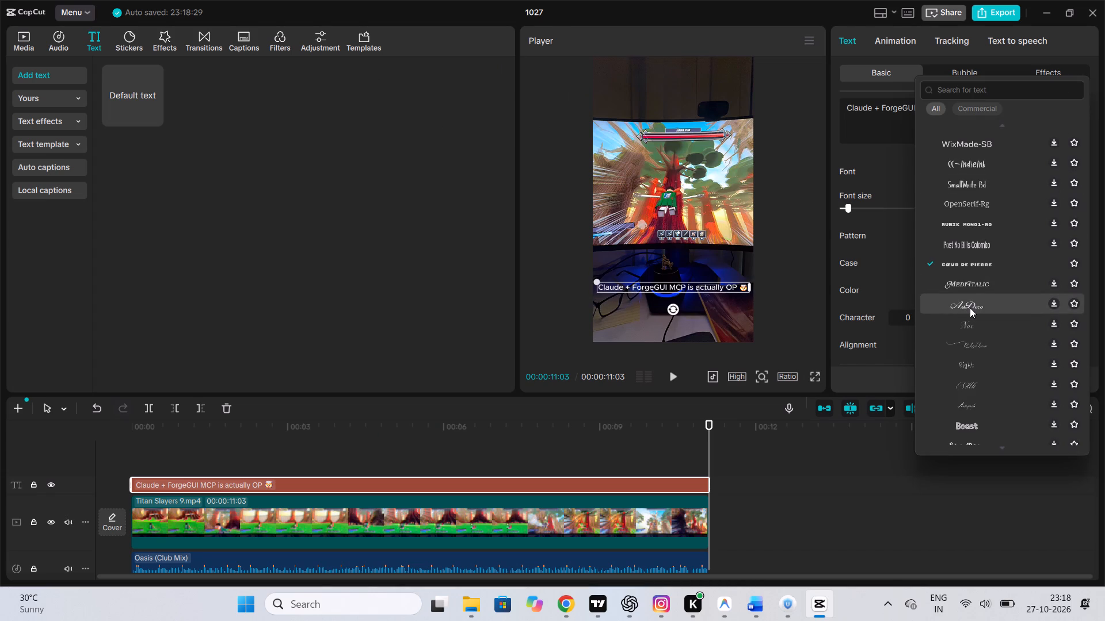
{"action": "left_click", "coordinate": [970, 308]}
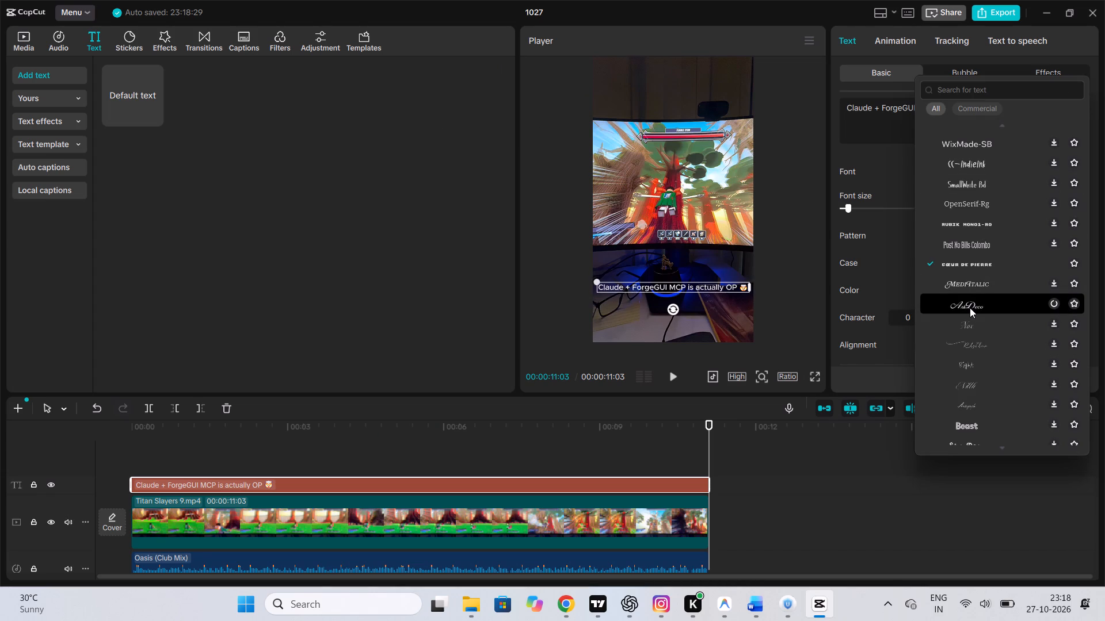
{"action": "scroll", "coordinate": [970, 308], "scroll_direction": "down", "scroll_amount": 3}
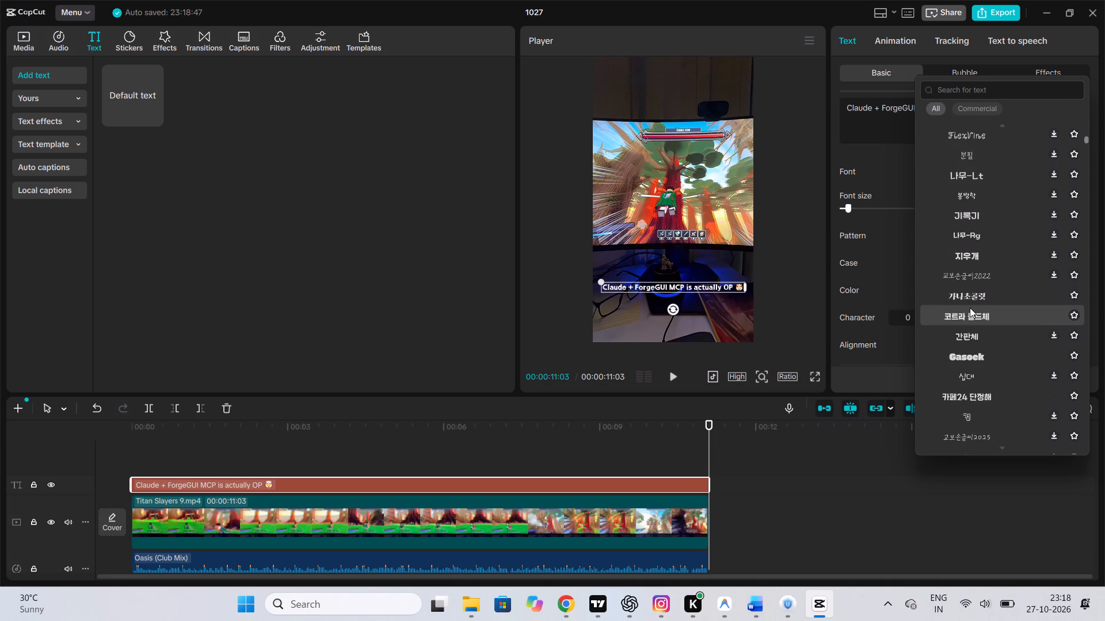
{"action": "left_click", "coordinate": [968, 349]}
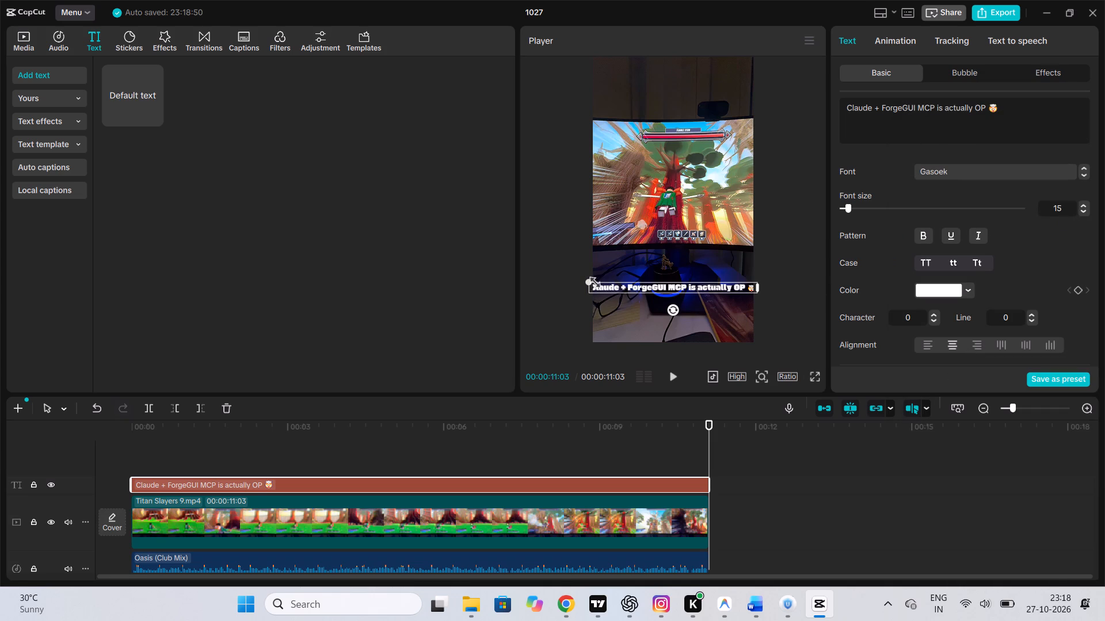
Scale the text down slightly so it fits within the video frame's width, and deselect it.
{"action": "left_click_drag", "start_coordinate": [589, 281], "coordinate": [598, 286]}
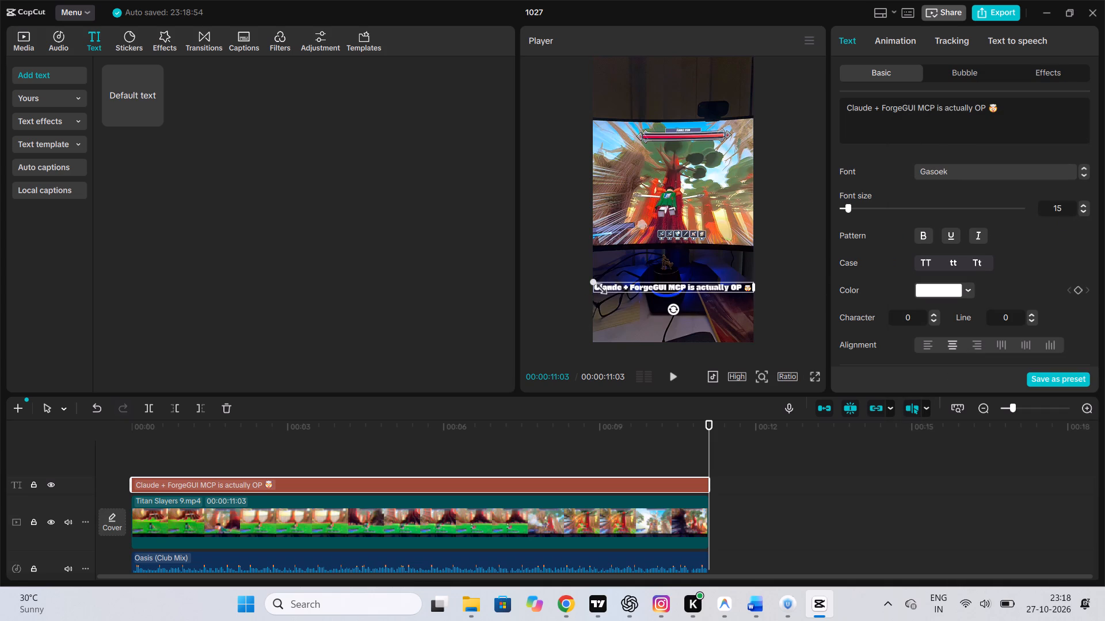
{"action": "left_click", "coordinate": [553, 287]}
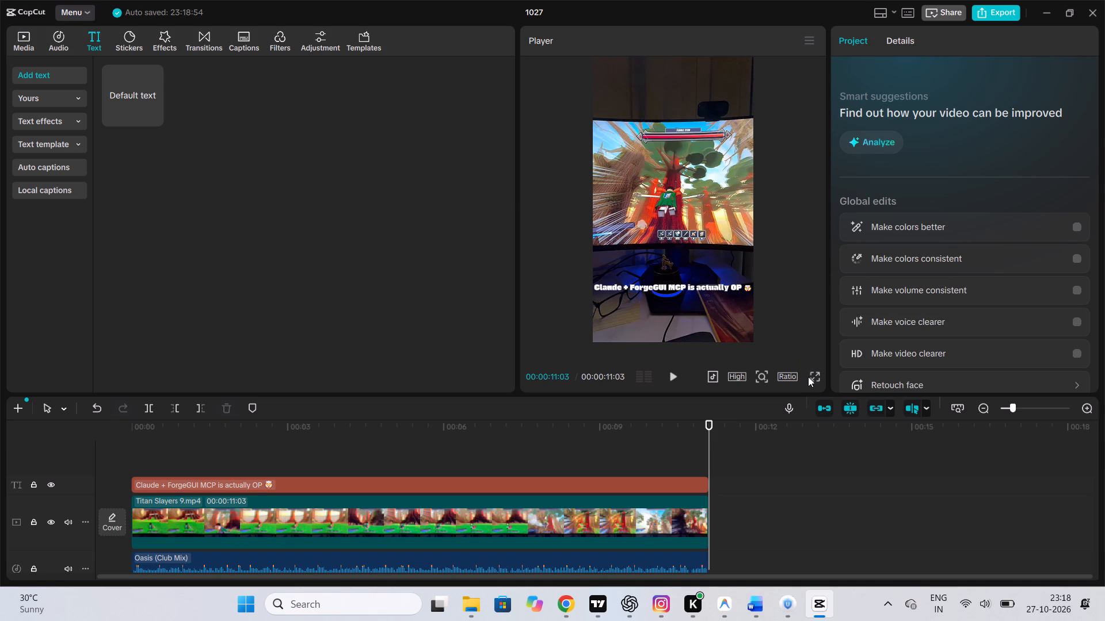
Preview the video full screen to check the resized text in the Gasoek font.
{"action": "left_click", "coordinate": [808, 377]}
{"action": "left_click", "coordinate": [812, 378]}
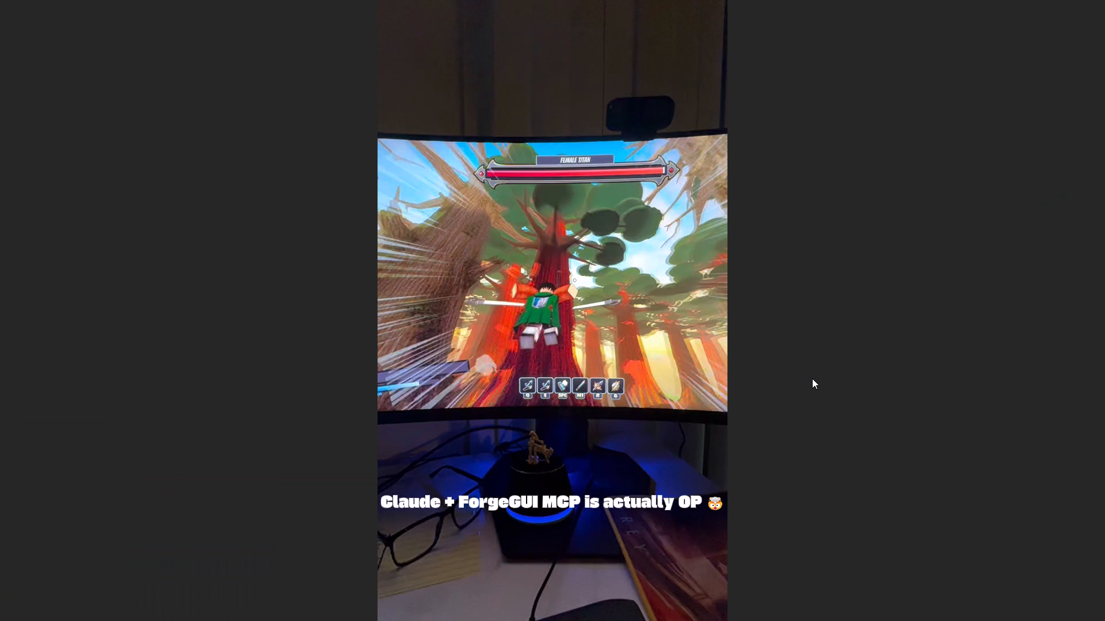
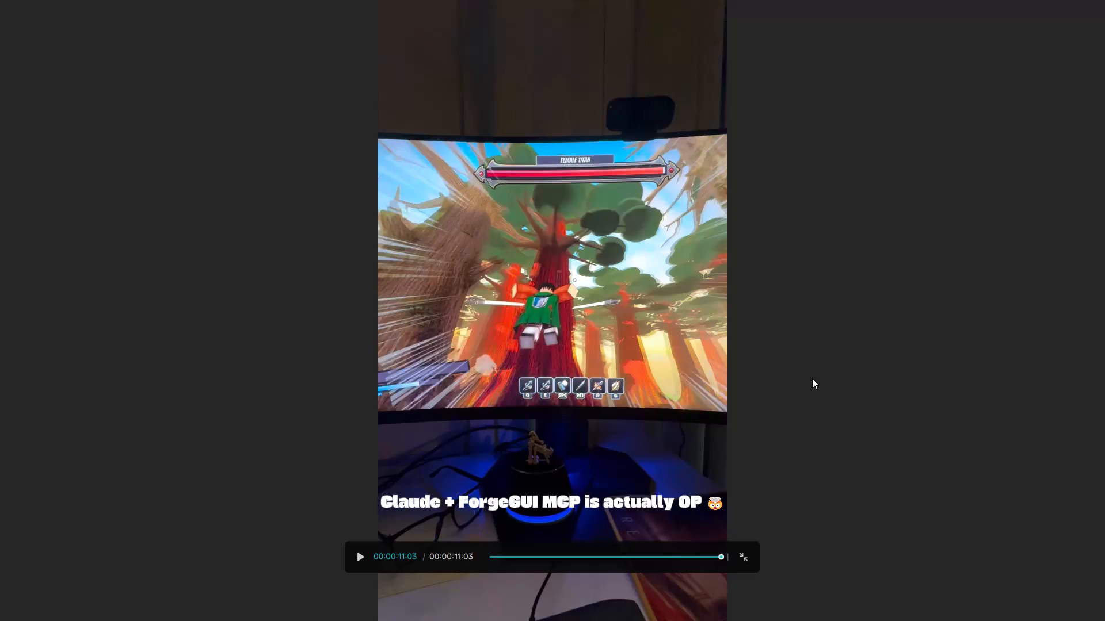
Scale the Gasoek text down further so it leaves a margin on both sides of the video frame.
{"action": "key", "text": "Escape"}
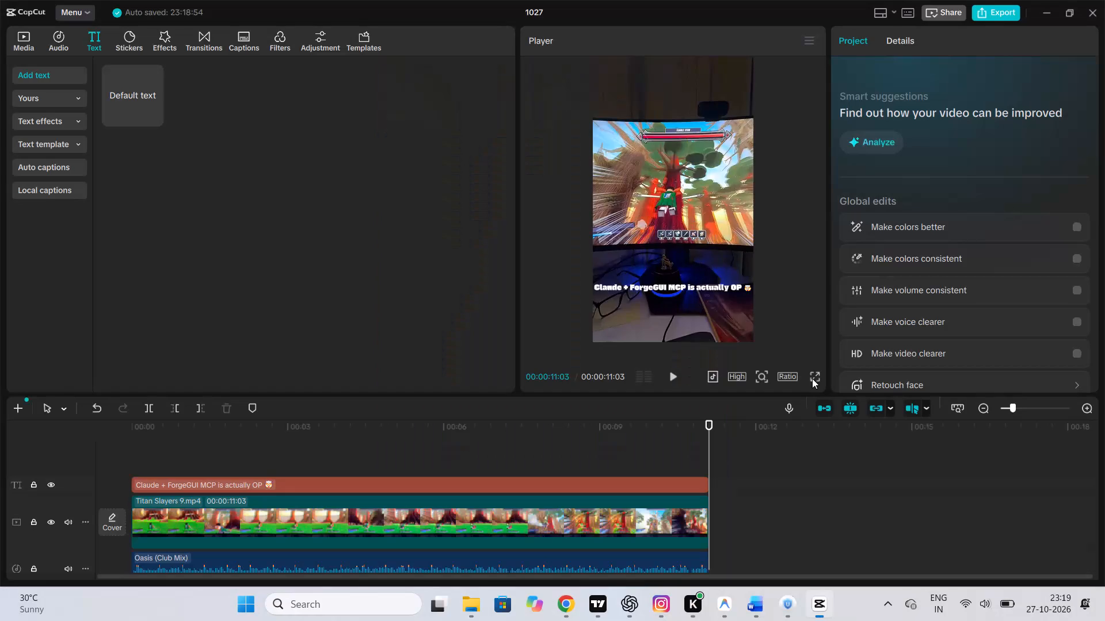
{"action": "left_click", "coordinate": [736, 285]}
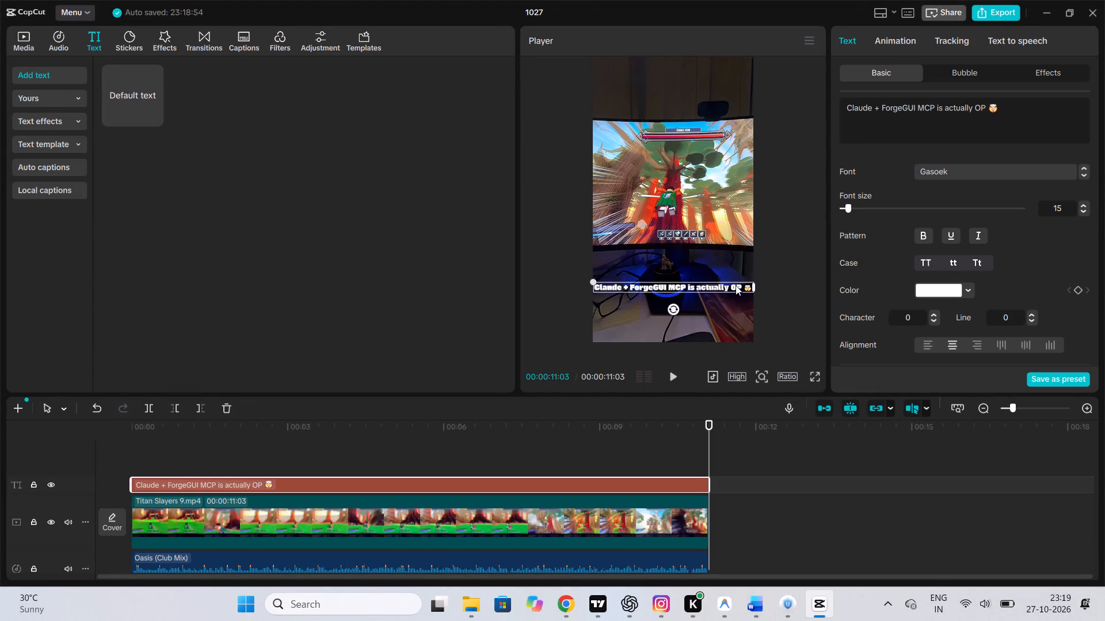
{"action": "left_click_drag", "start_coordinate": [591, 276], "coordinate": [600, 281]}
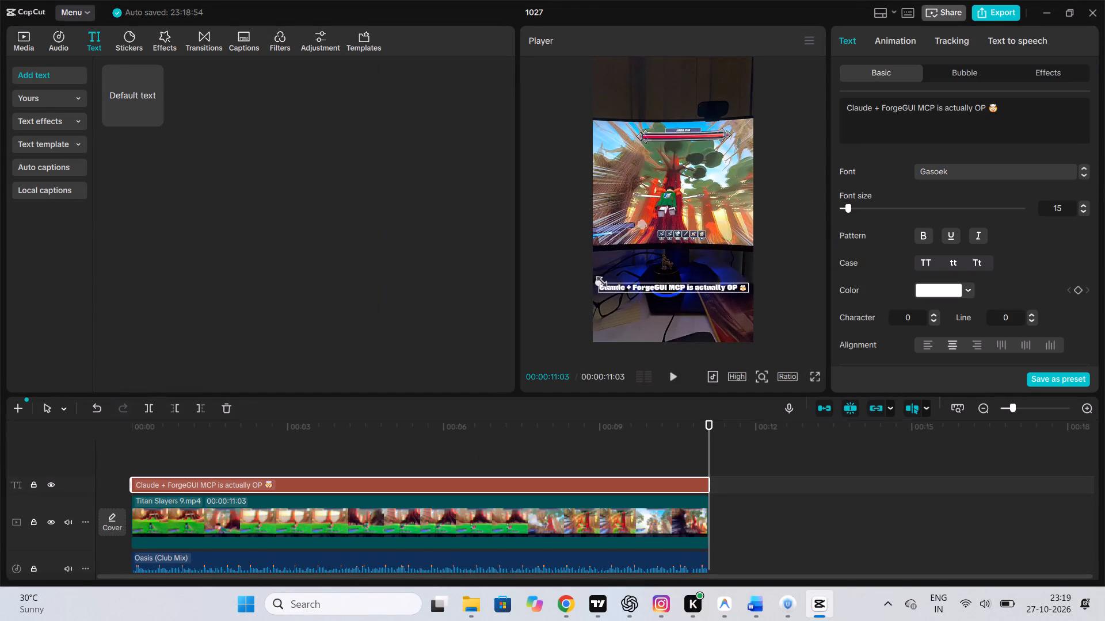
{"action": "left_click_drag", "start_coordinate": [600, 281], "coordinate": [605, 285]}
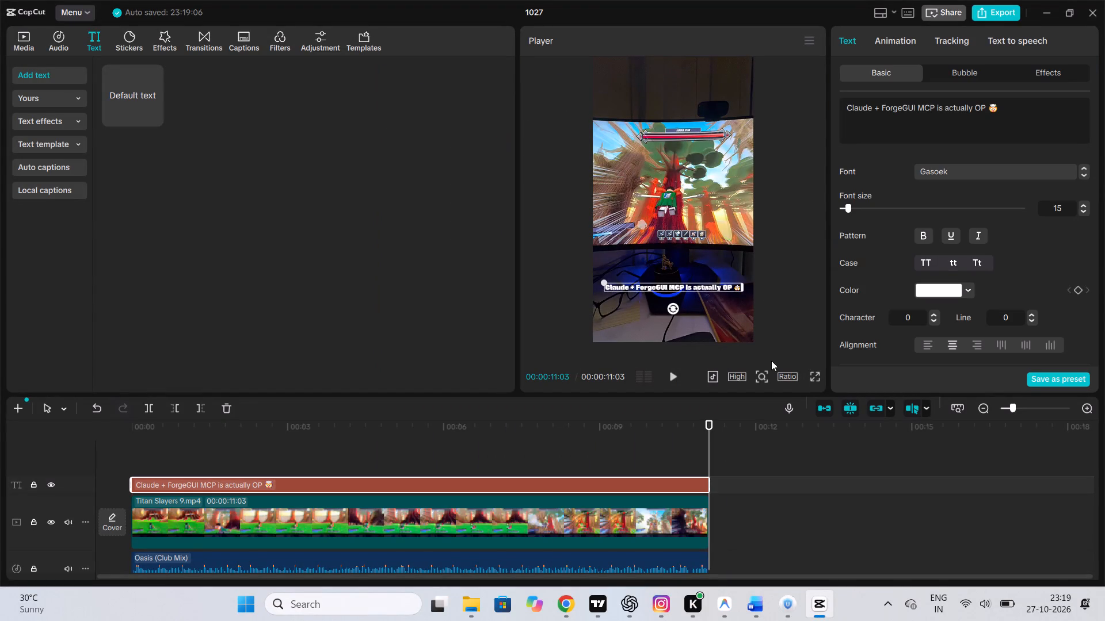
Play the video full screen to check the smaller Gasoek text.
{"action": "left_click", "coordinate": [809, 378]}
{"action": "left_click", "coordinate": [816, 377]}
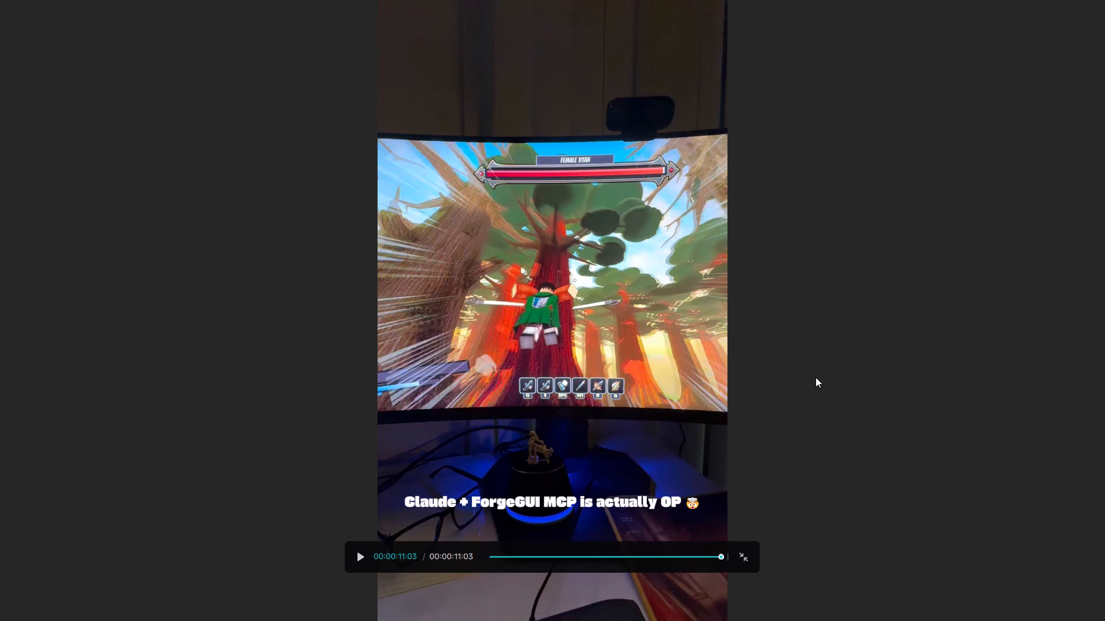
{"action": "left_click", "coordinate": [816, 377]}
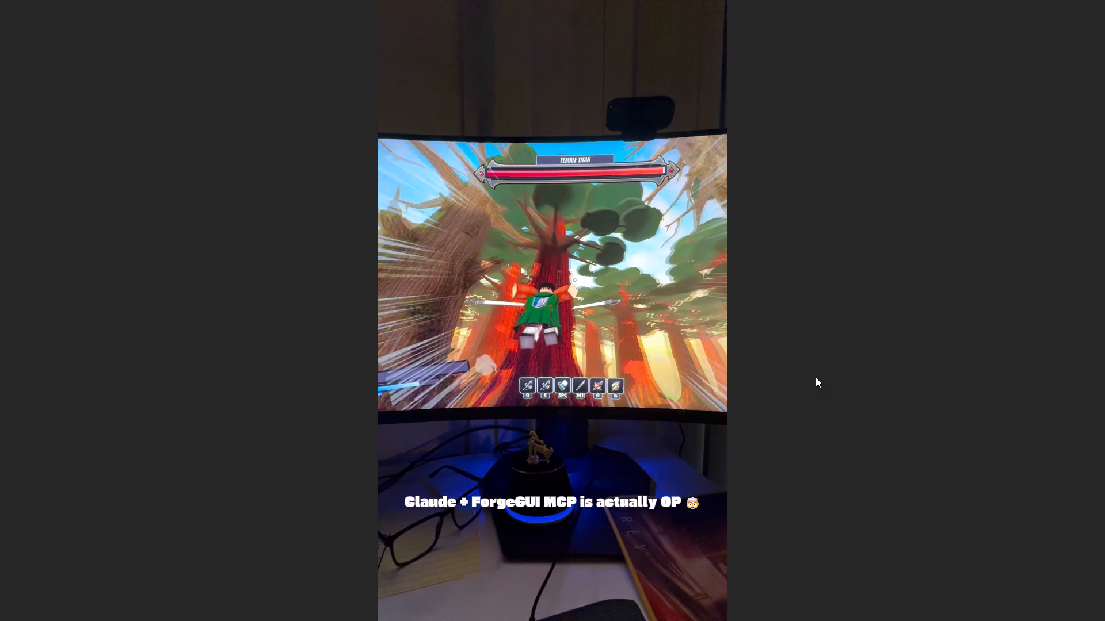
{"action": "left_click", "coordinate": [356, 557]}
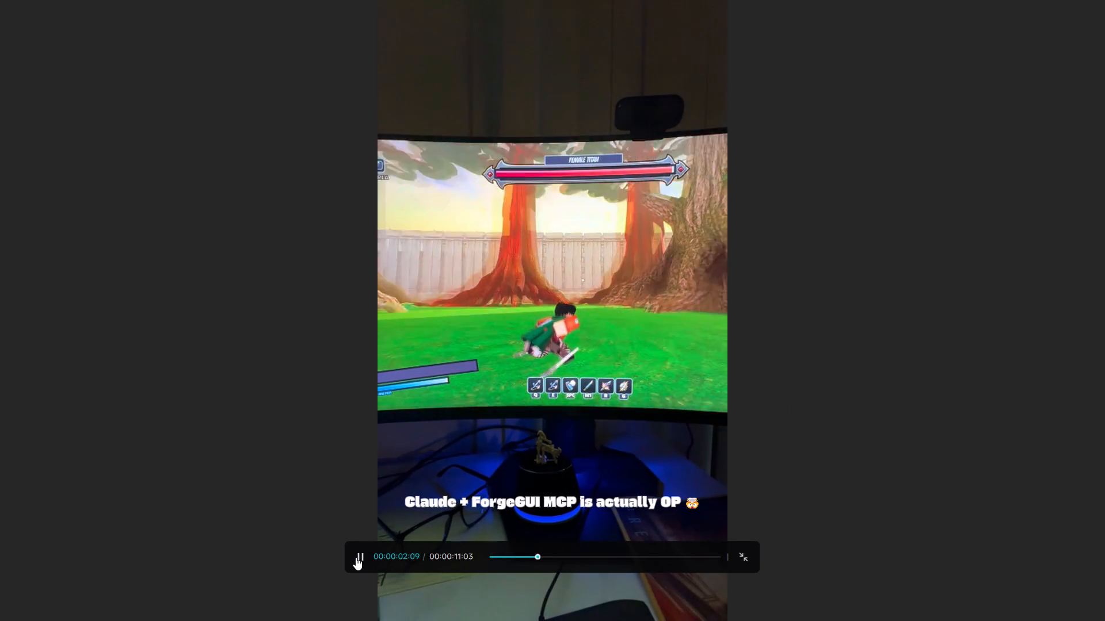
{"action": "key", "text": "Escape"}
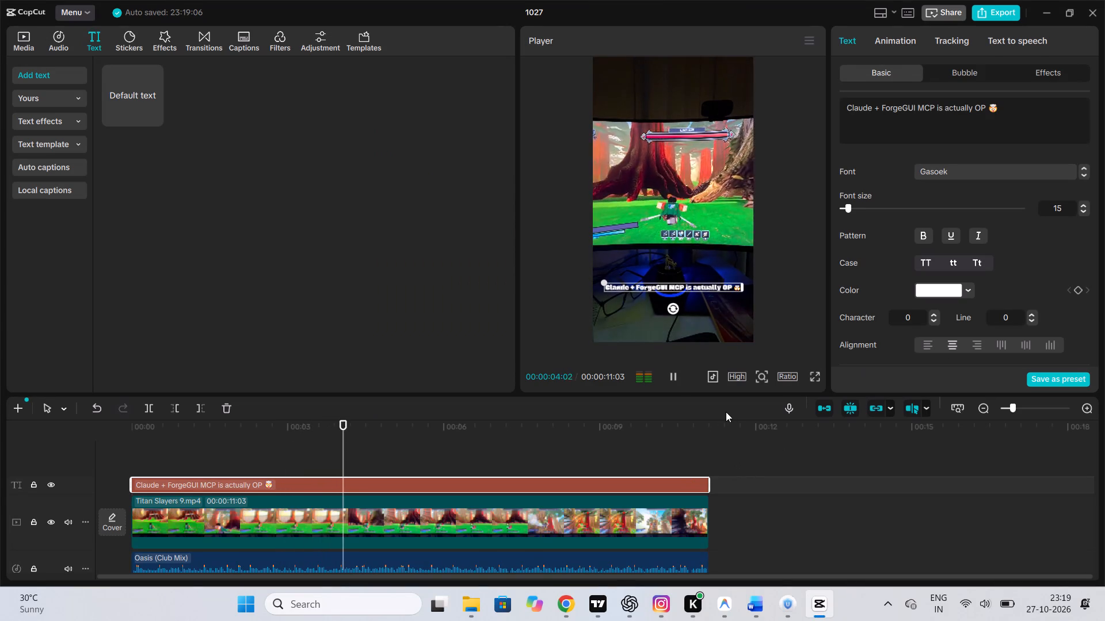
Change the text's font to 코트라 볼드체 and scale the text up slightly within the frame's width.
{"action": "left_click", "coordinate": [1000, 174]}
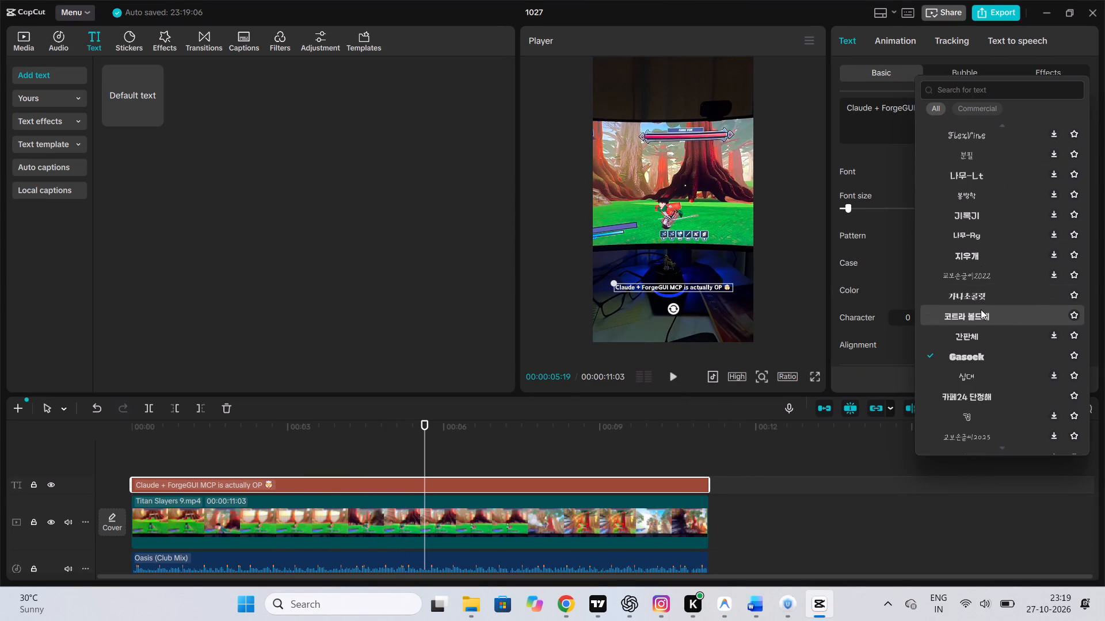
{"action": "left_click", "coordinate": [981, 309]}
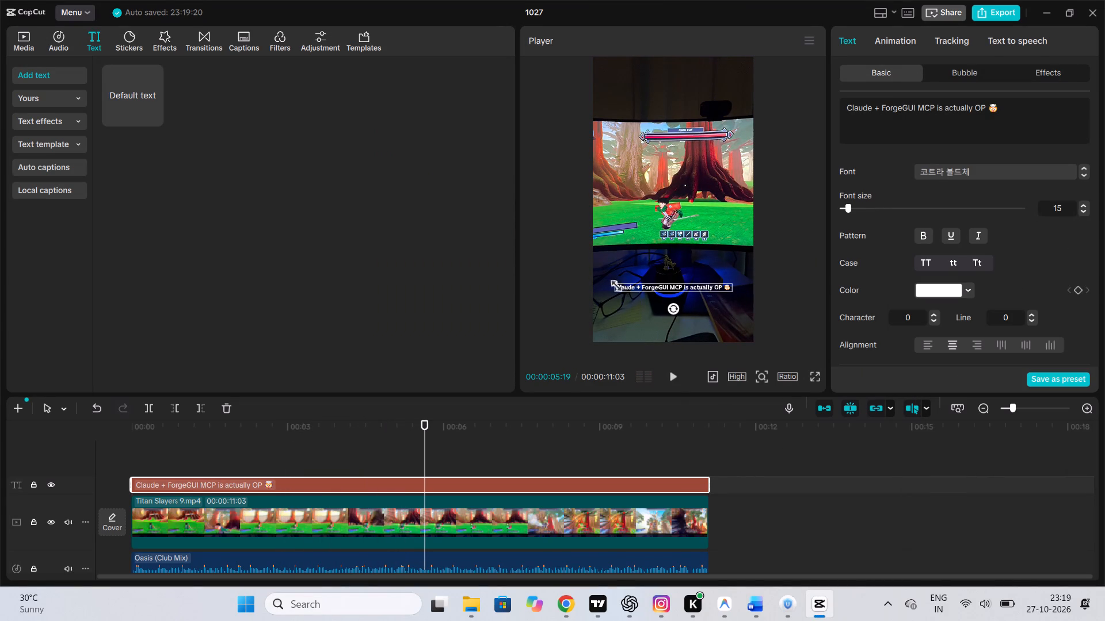
{"action": "left_click_drag", "start_coordinate": [613, 283], "coordinate": [593, 283]}
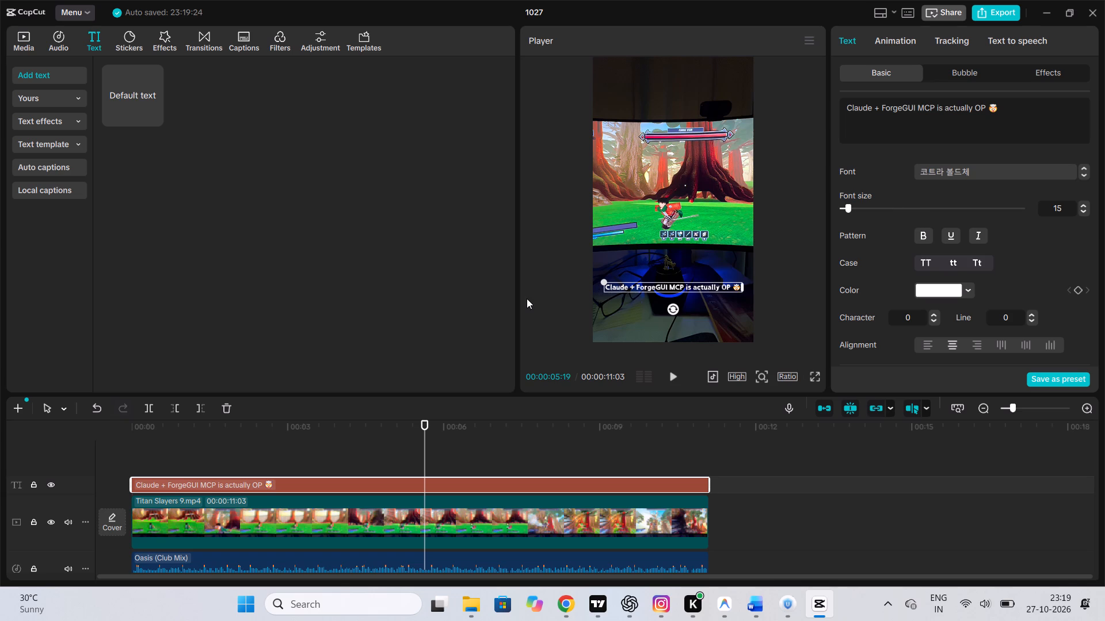
{"action": "left_click", "coordinate": [527, 298]}
{"action": "left_click", "coordinate": [634, 288]}
View the video full screen to check the text in the 코트라 볼드체 font.
{"action": "left_click", "coordinate": [822, 382]}
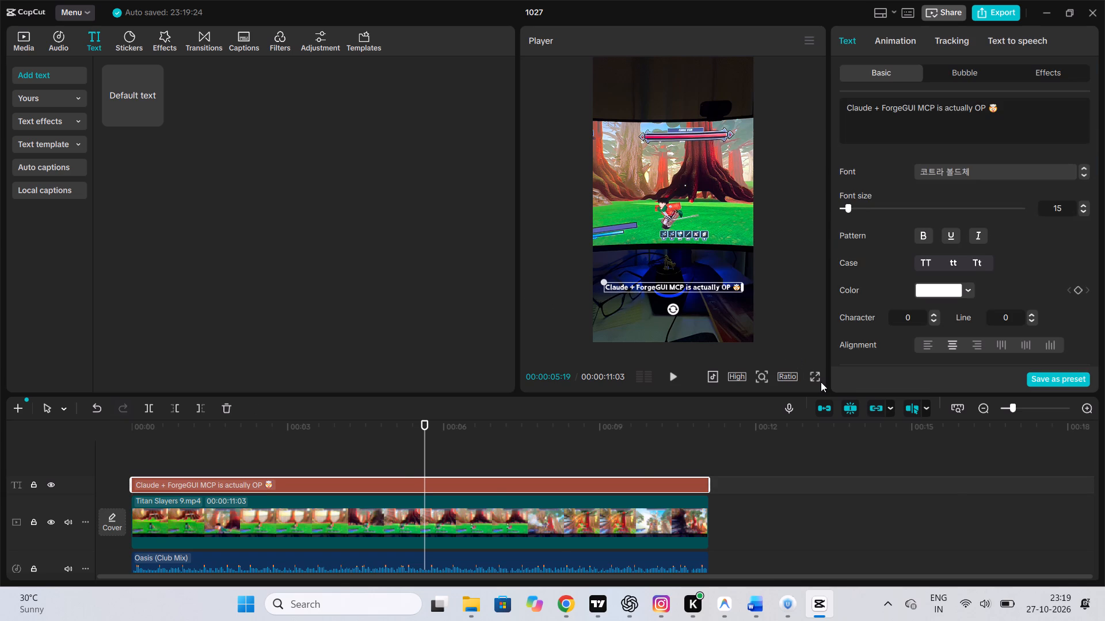
{"action": "left_click", "coordinate": [819, 380]}
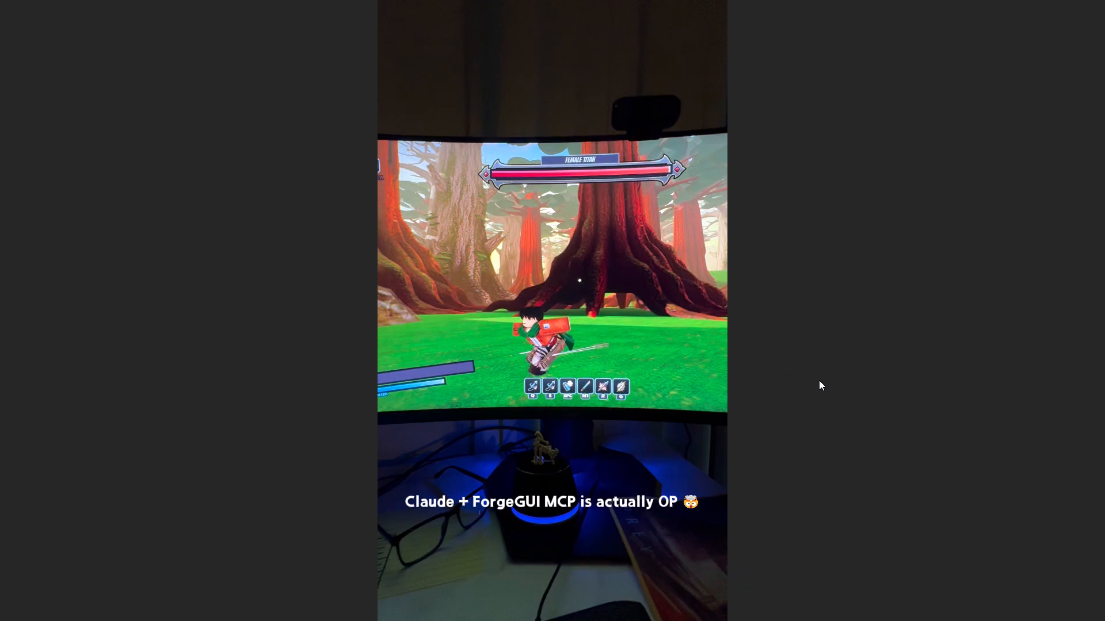
{"action": "key", "text": "Escape"}
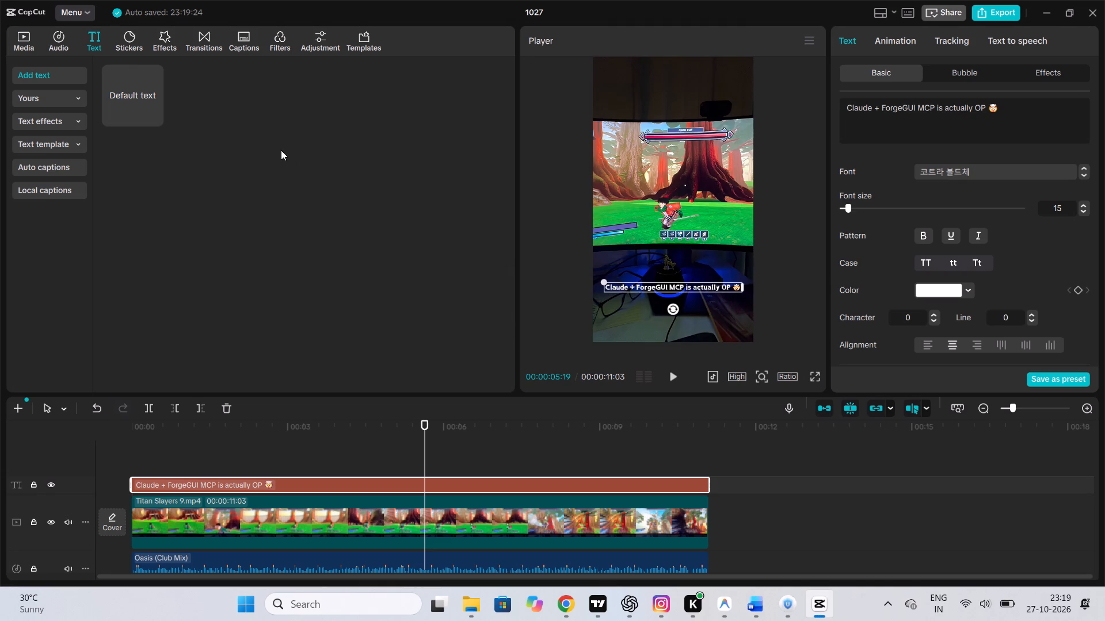
Add a second default text at 00:00:05:19 and replace its content with the copied "Claude + ForgeGUI MCP is actually OP 🤯".
{"action": "left_click", "coordinate": [159, 116]}
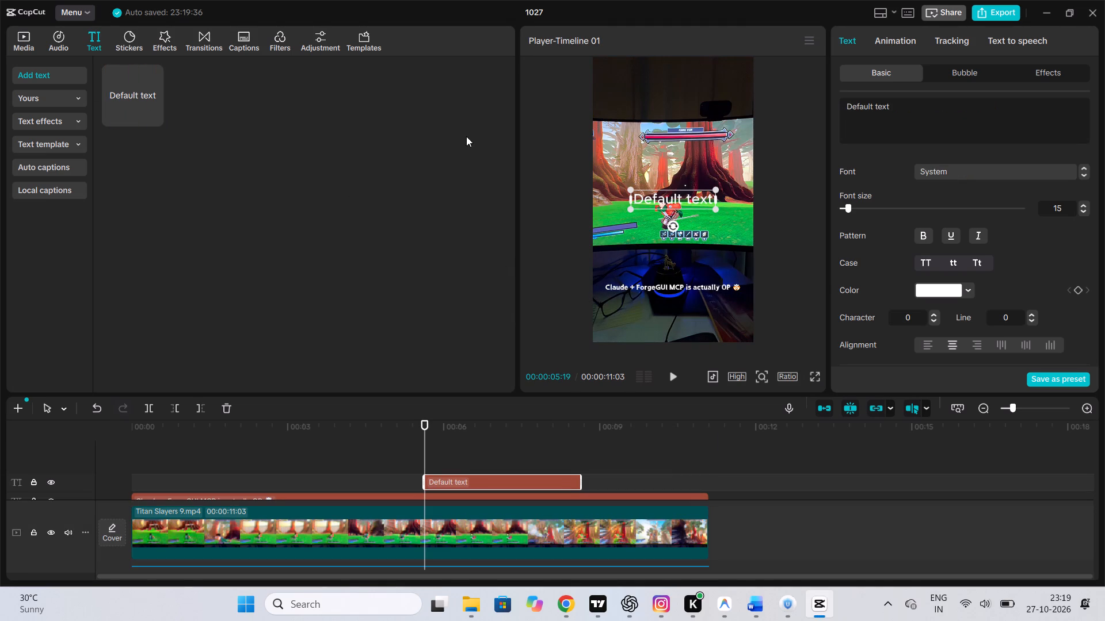
{"action": "left_click_drag", "start_coordinate": [903, 120], "coordinate": [771, 122]}
{"action": "key", "text": "BackSpace"}
{"action": "key", "text": "BackSpace"}
{"action": "key", "text": "BackSpace"}
{"action": "key", "text": "BackSpace"}
{"action": "key", "text": "BackSpace"}
{"action": "key", "text": "BackSpace"}
{"action": "key", "text": "BackSpace"}
{"action": "key", "text": "BackSpace"}
{"action": "key", "text": "BackSpace"}
{"action": "key", "text": "BackSpace"}
{"action": "key", "text": "BackSpace"}
{"action": "key", "text": "BackSpace"}
{"action": "key", "text": "ctrl+v"}
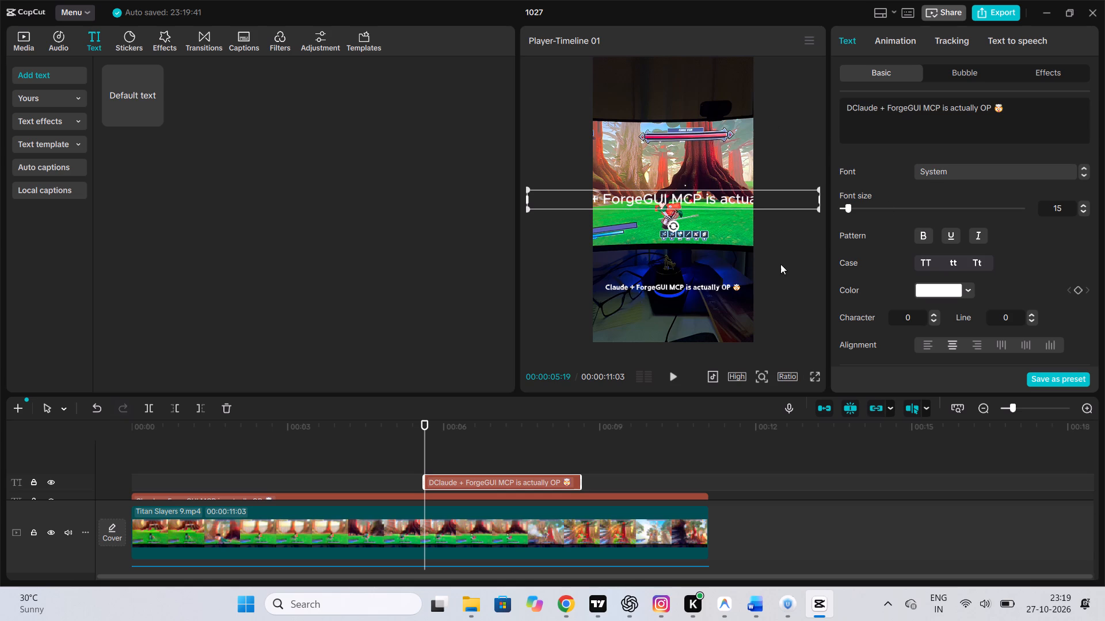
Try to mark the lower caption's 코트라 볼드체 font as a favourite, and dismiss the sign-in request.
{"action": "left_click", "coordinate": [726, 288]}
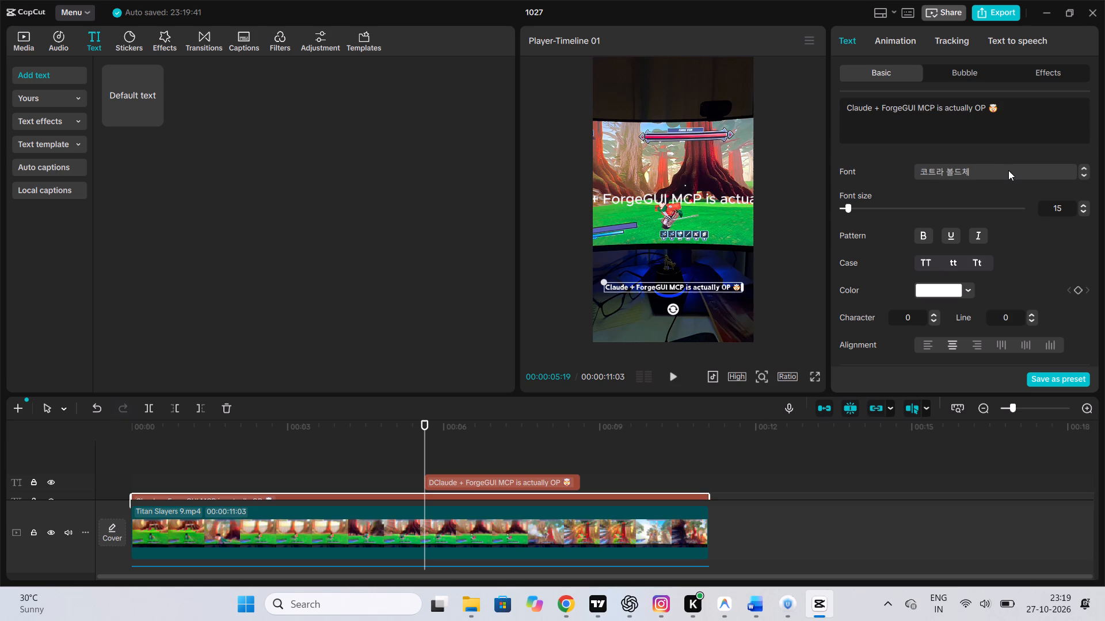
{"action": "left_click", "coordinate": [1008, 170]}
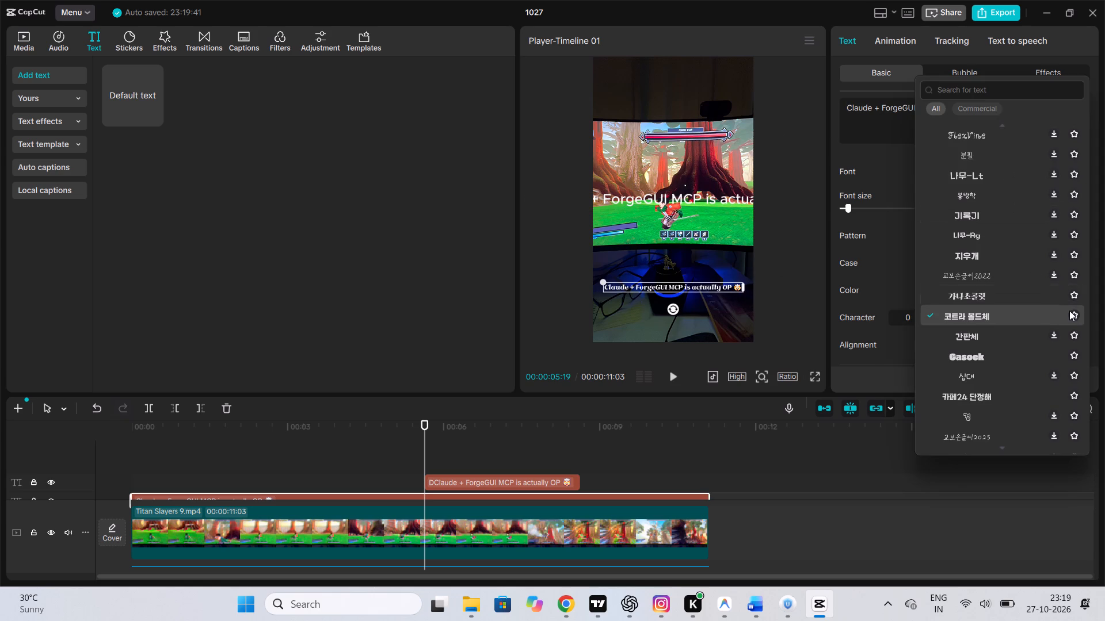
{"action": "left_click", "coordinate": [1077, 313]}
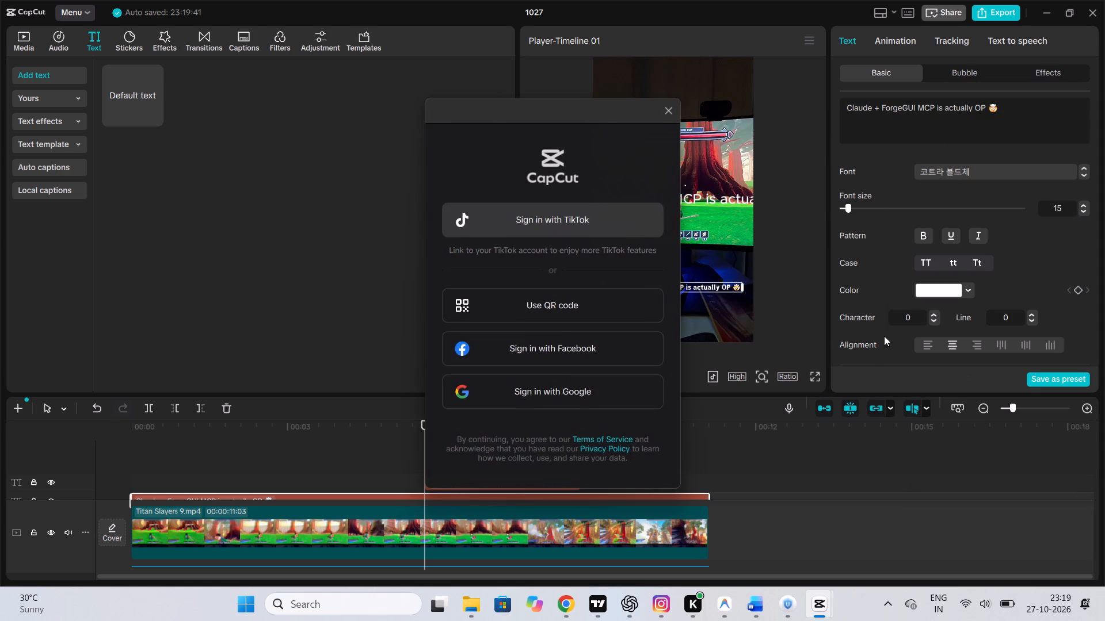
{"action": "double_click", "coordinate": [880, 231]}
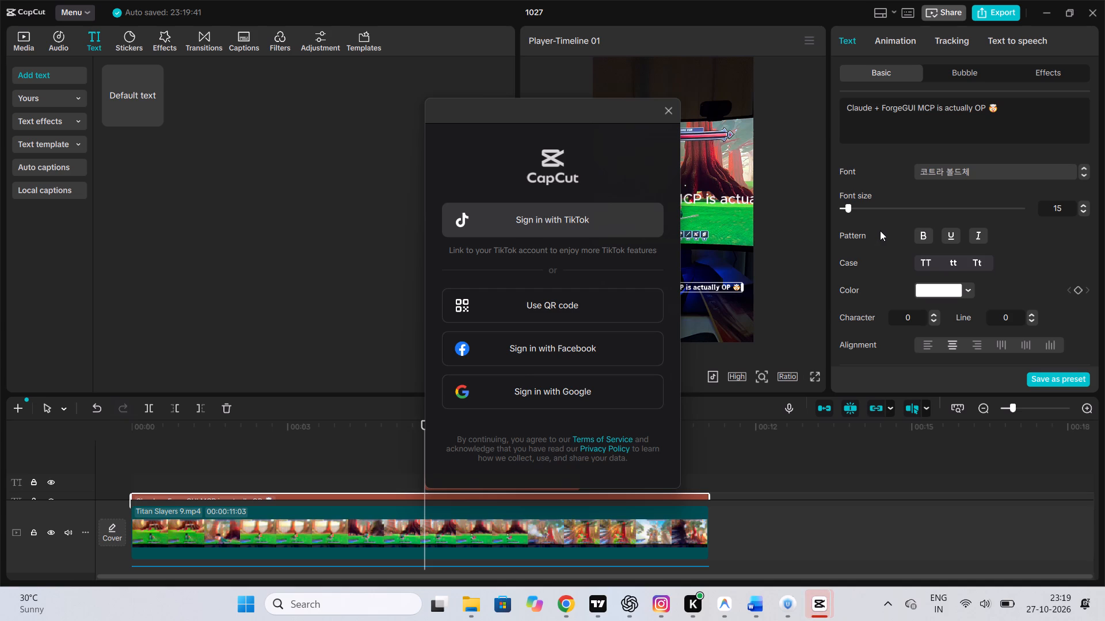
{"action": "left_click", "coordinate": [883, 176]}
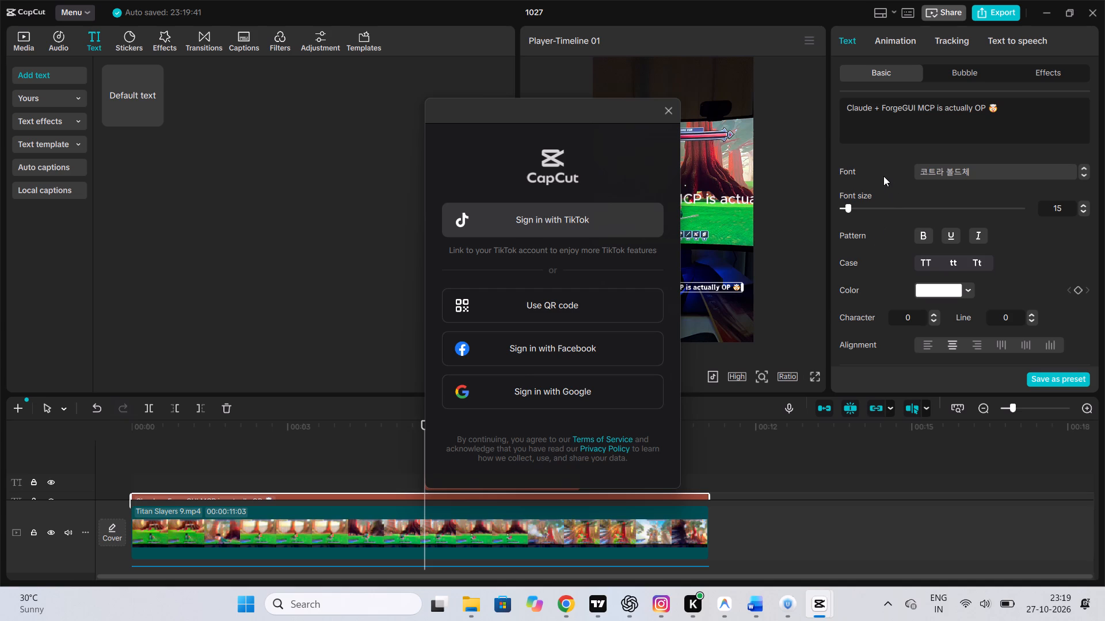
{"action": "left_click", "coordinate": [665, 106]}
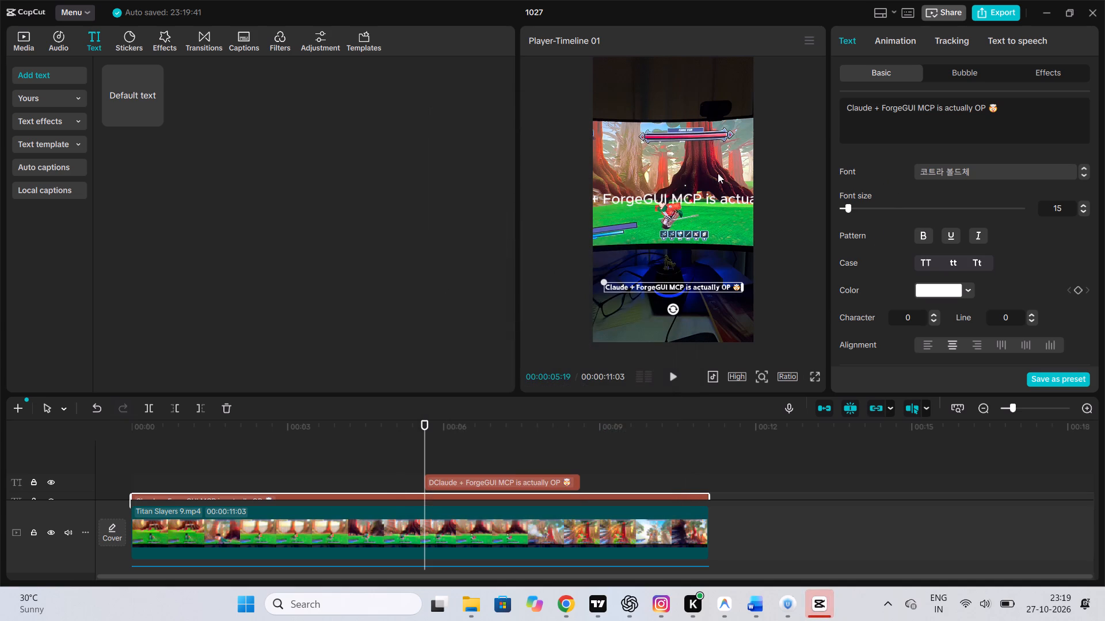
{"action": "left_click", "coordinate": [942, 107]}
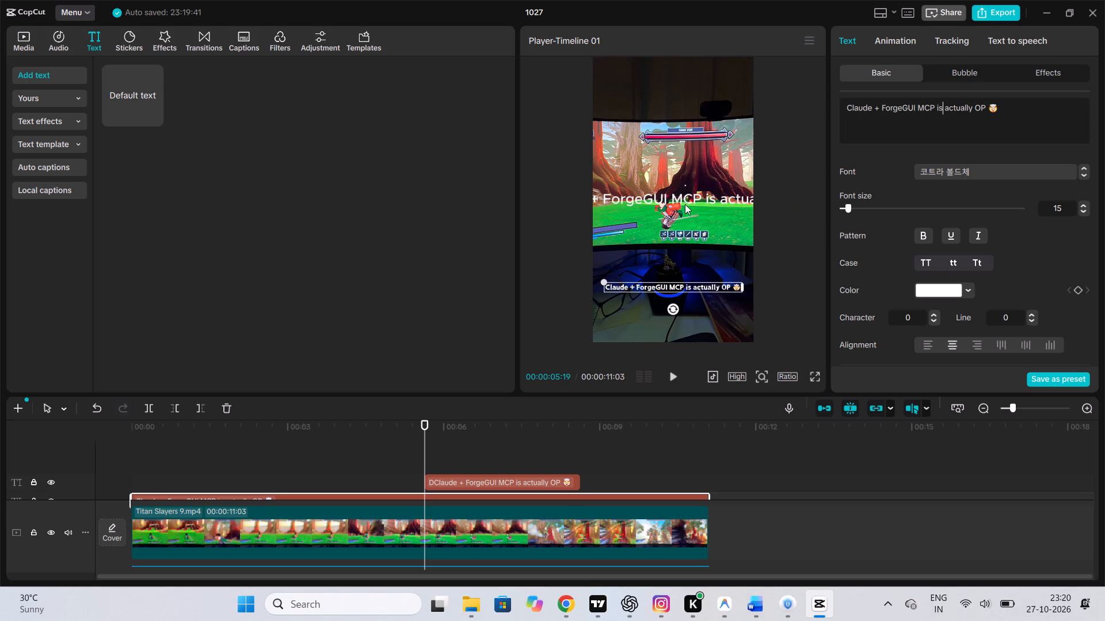
Change the font of the second text in the middle of the frame to 코트라 볼드체.
{"action": "left_click", "coordinate": [685, 198]}
{"action": "left_click", "coordinate": [989, 168]}
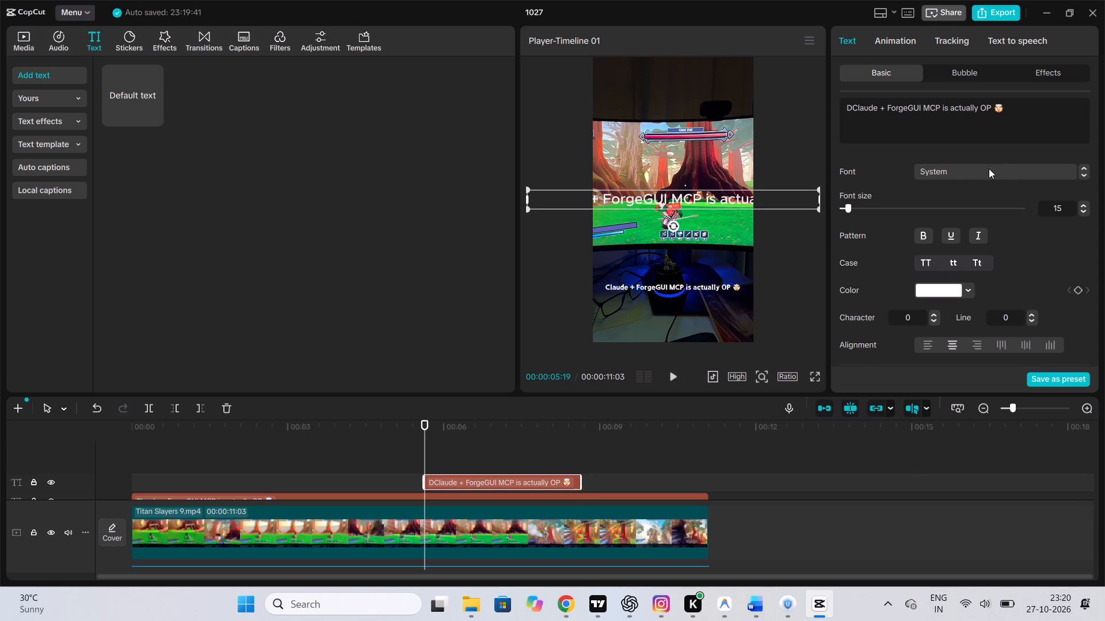
{"action": "scroll", "coordinate": [989, 168], "scroll_direction": "up", "scroll_amount": 5}
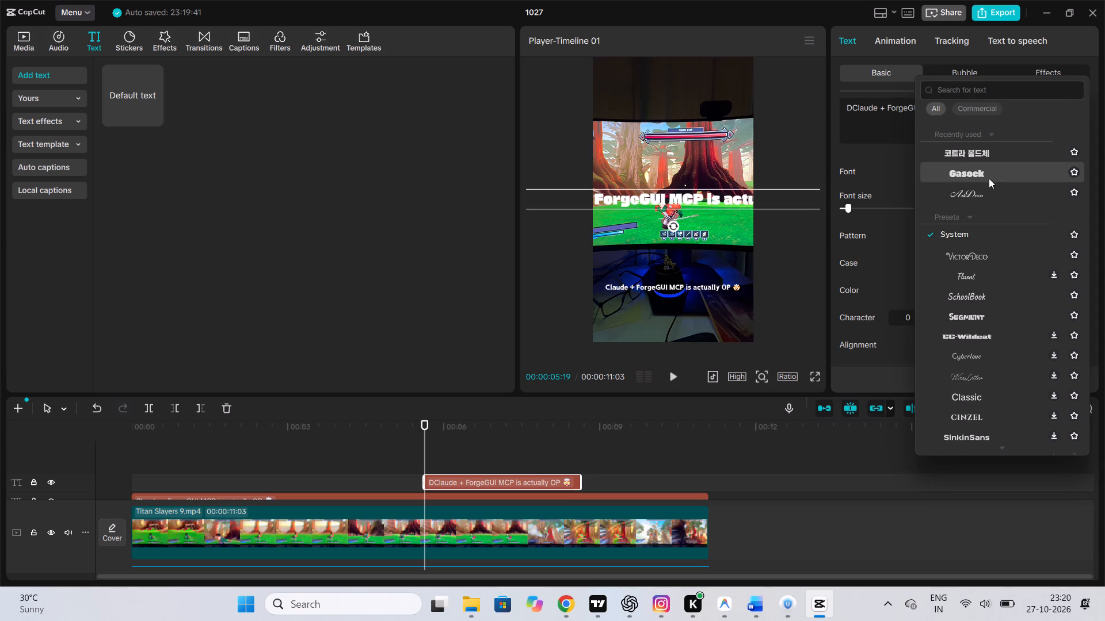
{"action": "left_click", "coordinate": [997, 150]}
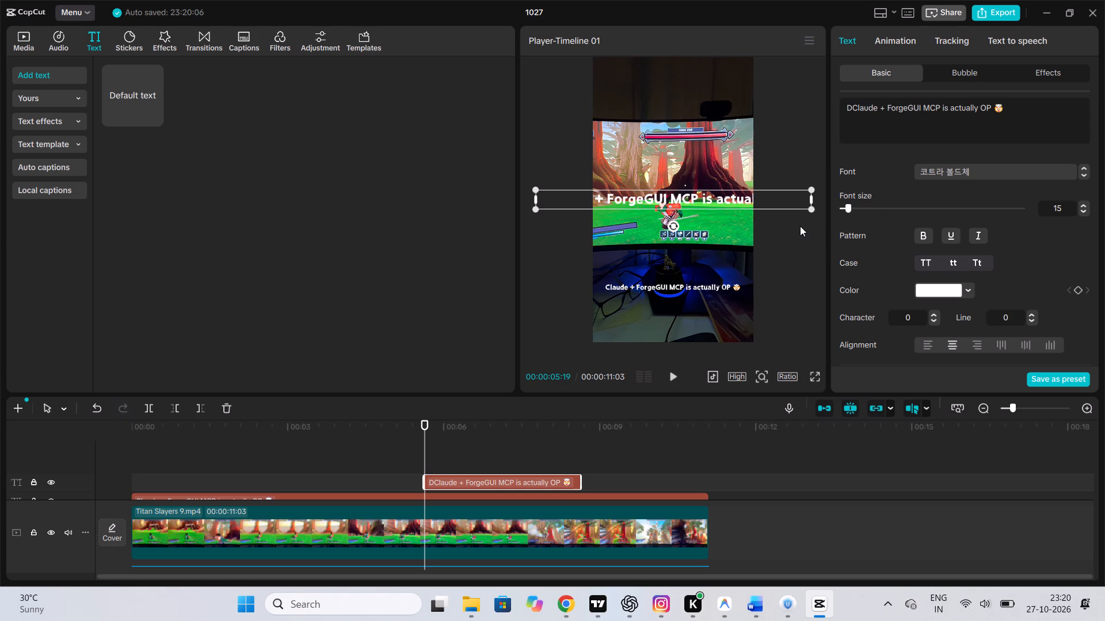
Scale the second text down to fit the frame's width and move it up just below the Female Titan health bar.
{"action": "left_click_drag", "start_coordinate": [809, 209], "coordinate": [726, 213]}
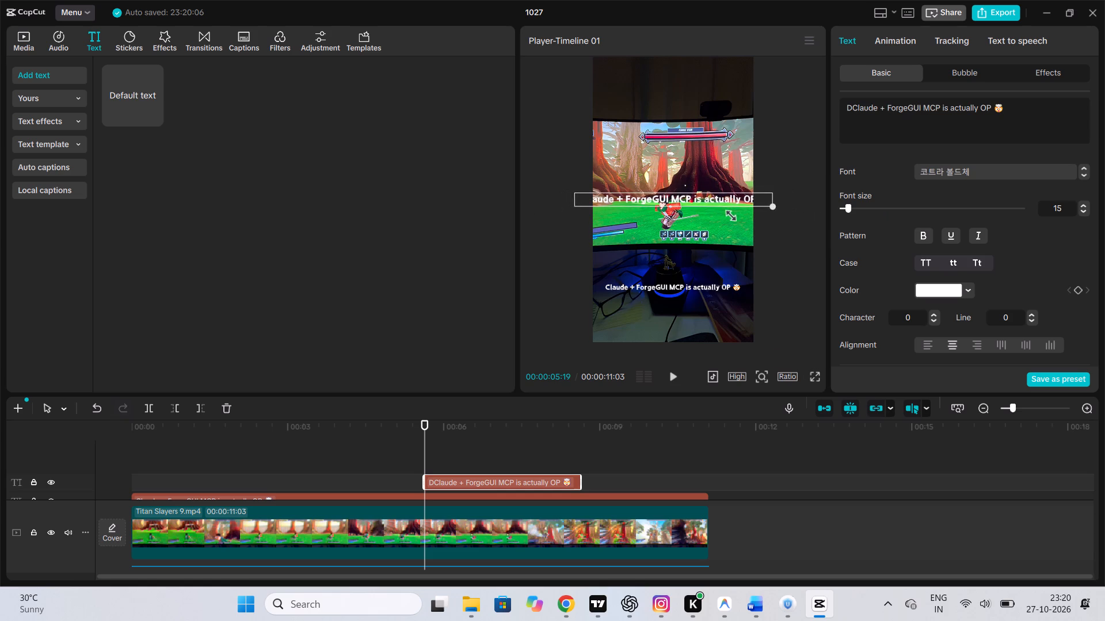
{"action": "left_click_drag", "start_coordinate": [726, 213], "coordinate": [689, 223]}
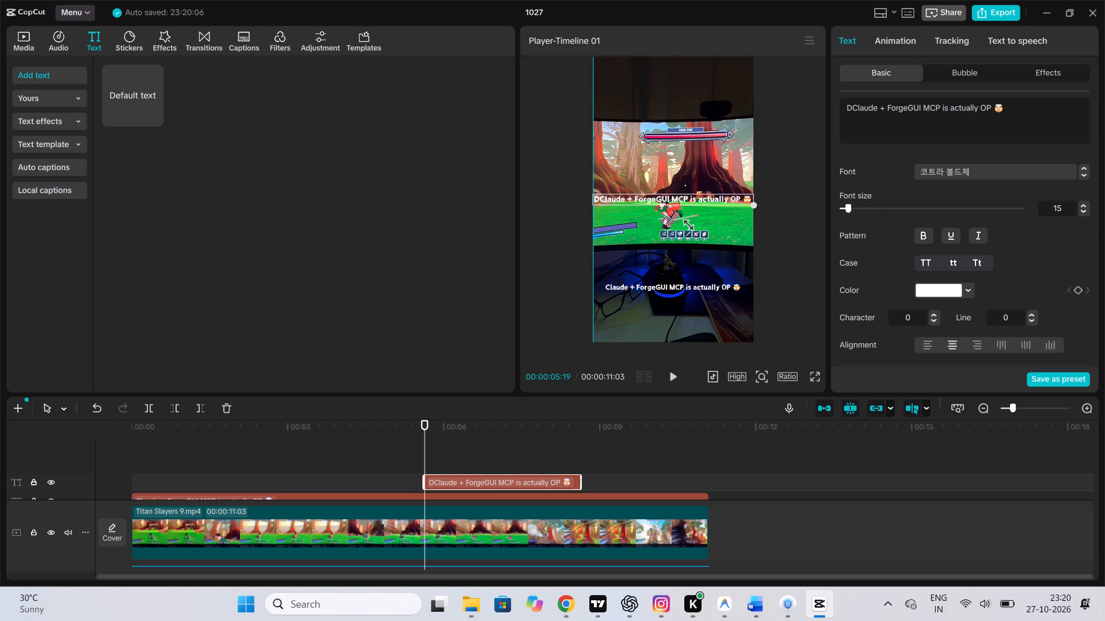
{"action": "left_click_drag", "start_coordinate": [689, 223], "coordinate": [677, 224]}
{"action": "left_click_drag", "start_coordinate": [668, 201], "coordinate": [668, 164]}
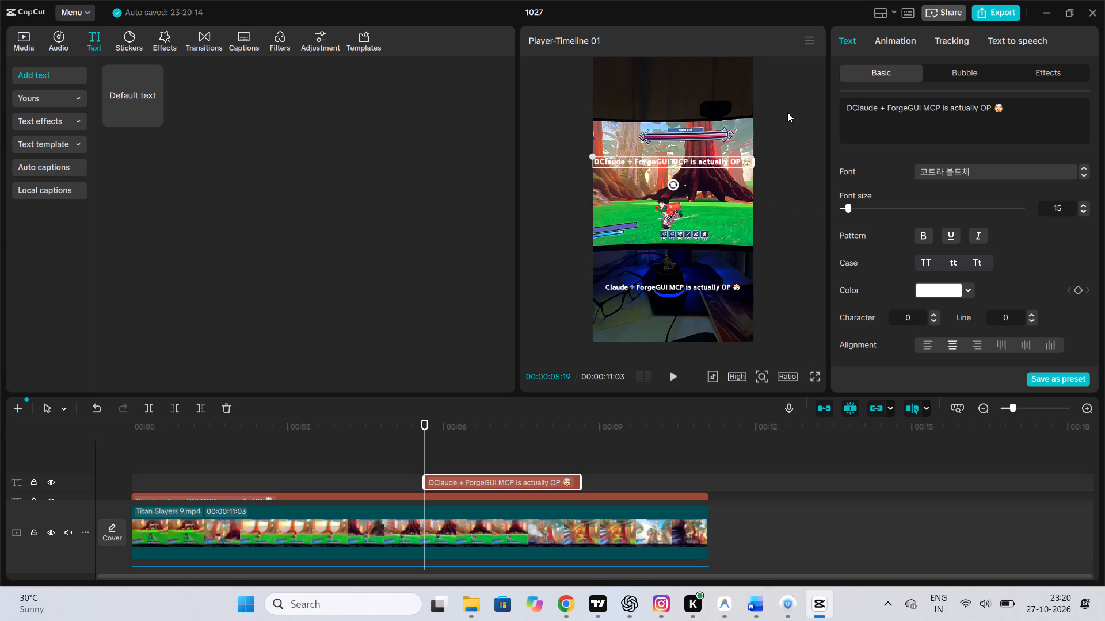
Delete the stray leading "D" from the second text so it reads "Claude + ForgeGUI MCP is actually OP 🤯".
{"action": "left_click", "coordinate": [849, 106]}
{"action": "key", "text": "BackSpace"}
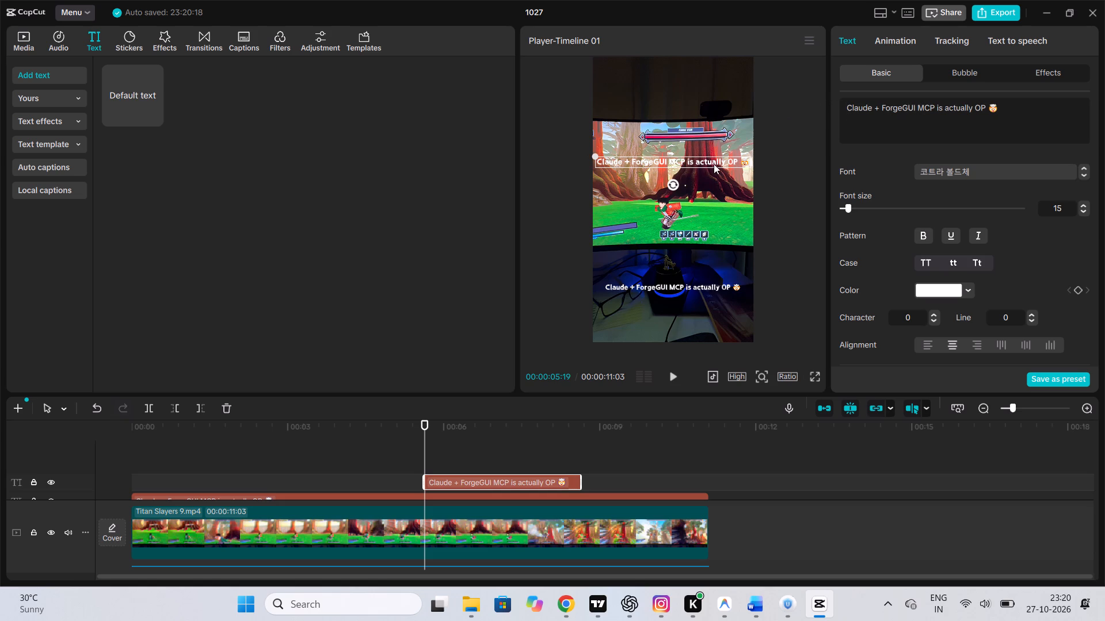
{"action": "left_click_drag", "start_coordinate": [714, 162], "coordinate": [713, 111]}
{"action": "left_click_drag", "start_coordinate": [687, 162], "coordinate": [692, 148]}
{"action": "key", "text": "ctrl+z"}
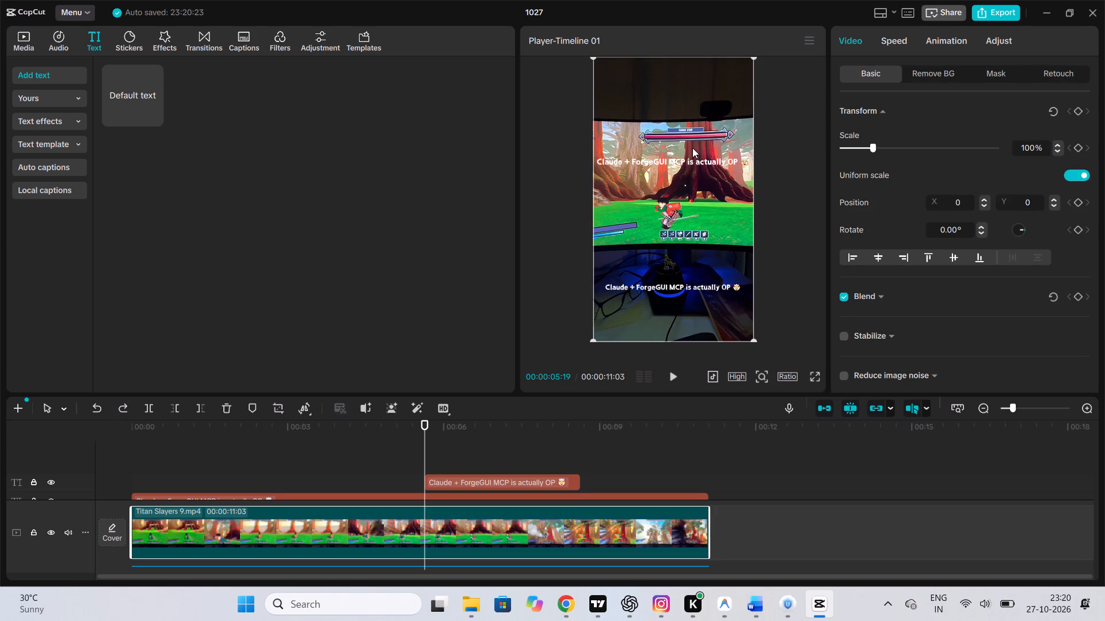
Move the second text up onto the dark wall area above the monitor in the video.
{"action": "left_click", "coordinate": [684, 159]}
{"action": "left_click", "coordinate": [684, 159]}
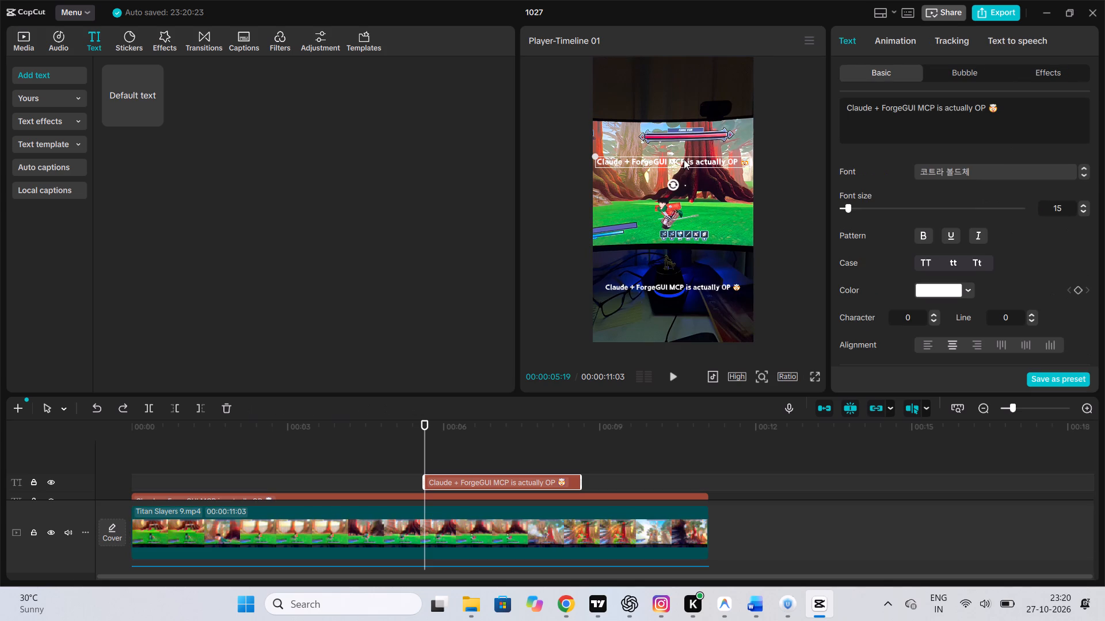
{"action": "left_click_drag", "start_coordinate": [684, 159], "coordinate": [686, 96]}
Set the upper text's color to pinkish red FF0855, after trying yellow F4C70F.
{"action": "left_click", "coordinate": [936, 290]}
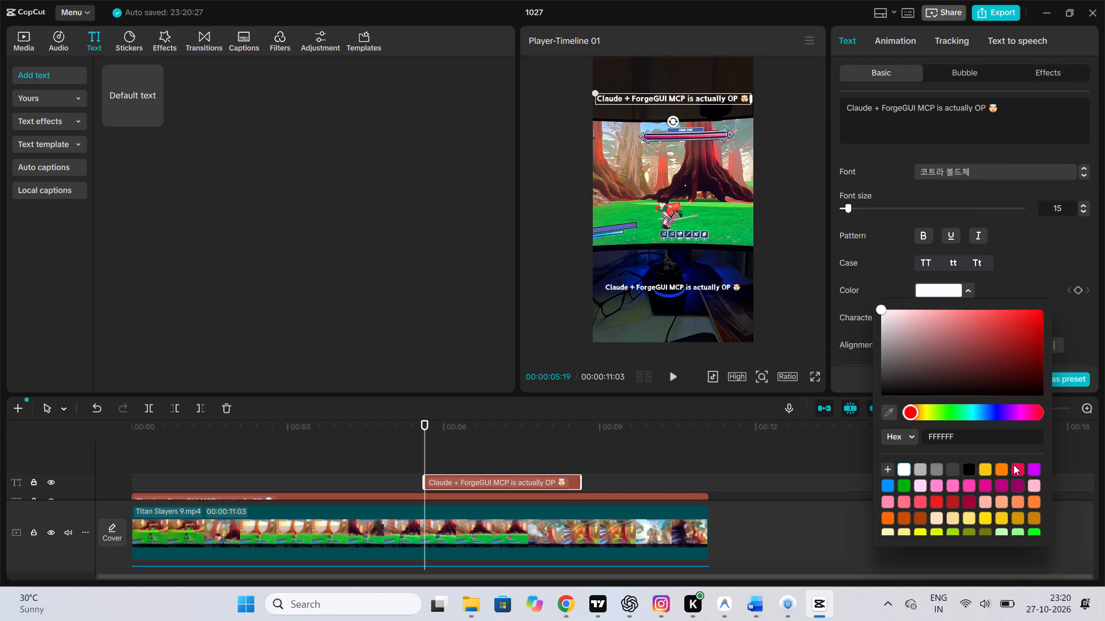
{"action": "left_click", "coordinate": [985, 467]}
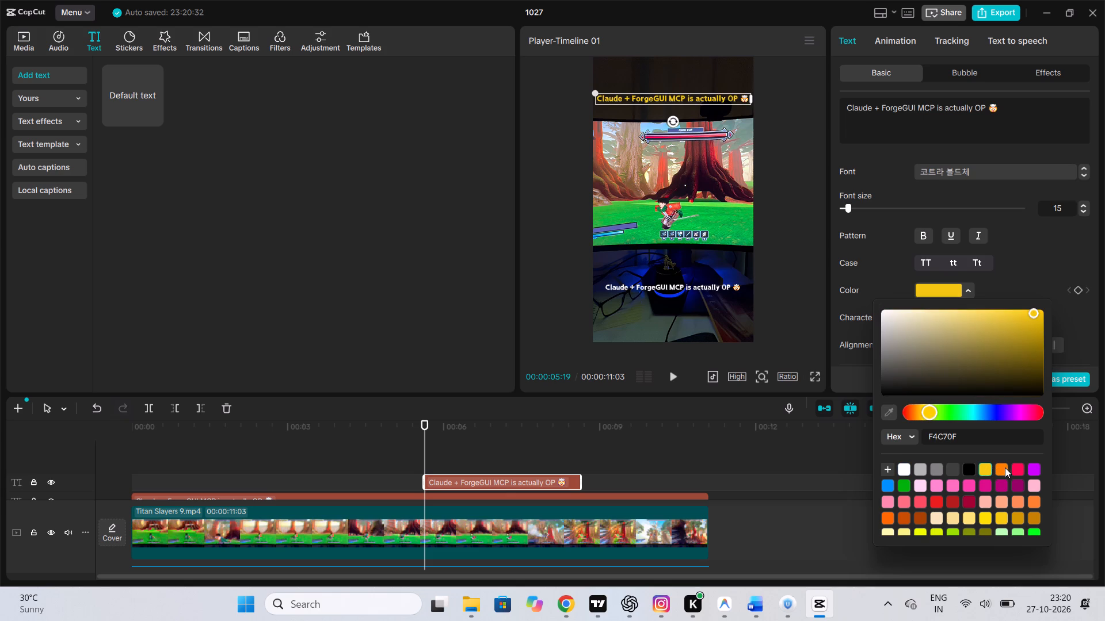
{"action": "left_click", "coordinate": [1019, 467]}
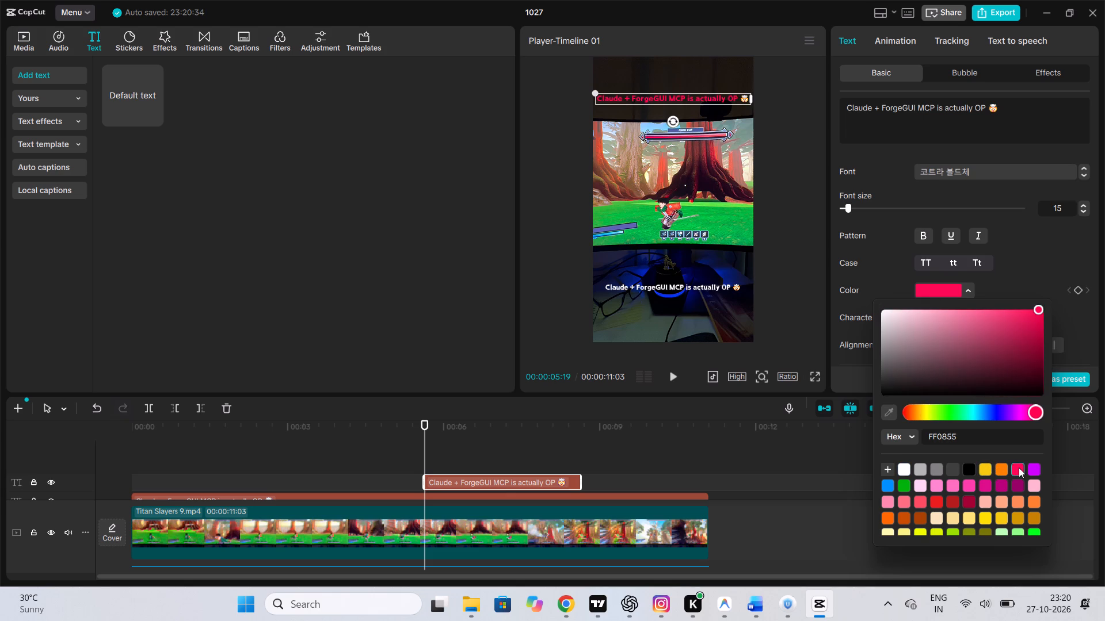
{"action": "left_click", "coordinate": [1038, 251]}
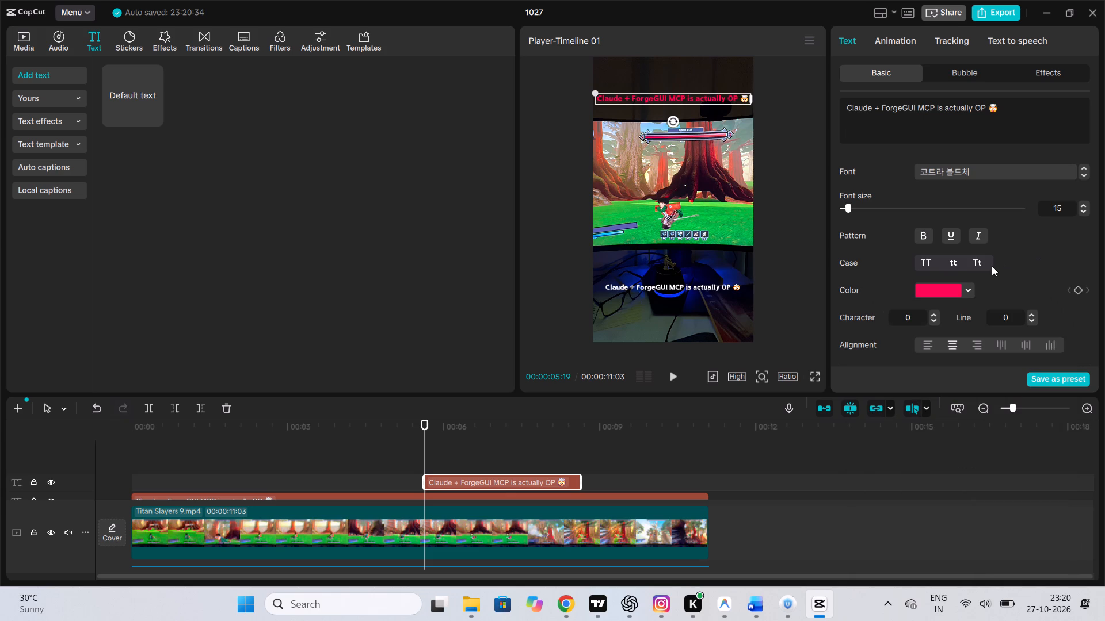
Play the video full screen to check the red upper text together with the white lower text.
{"action": "left_click", "coordinate": [814, 372]}
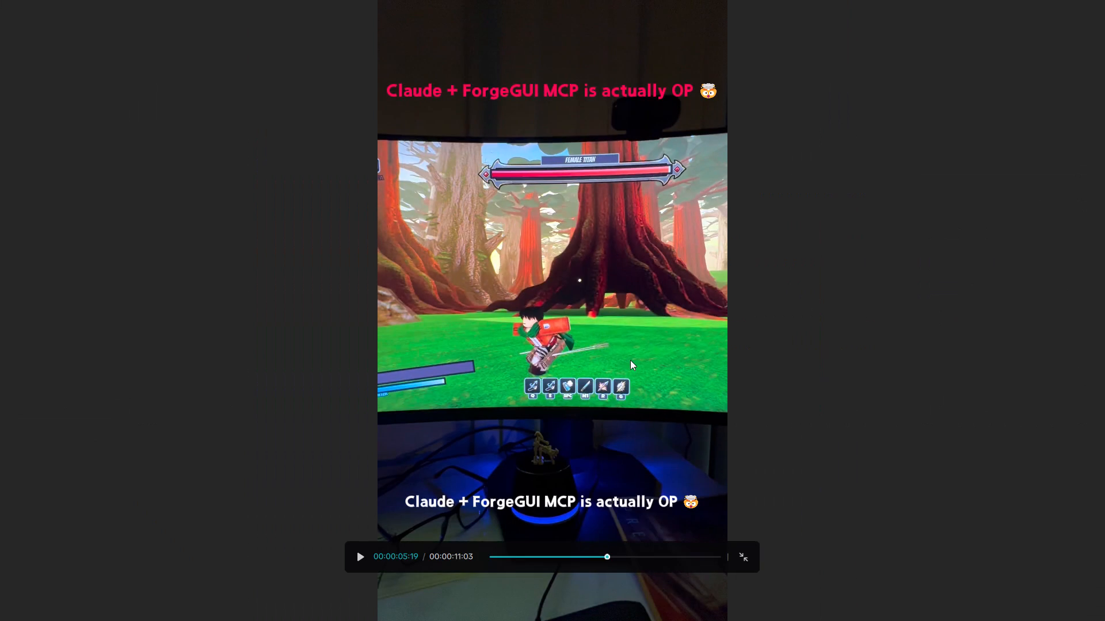
{"action": "key", "text": "space"}
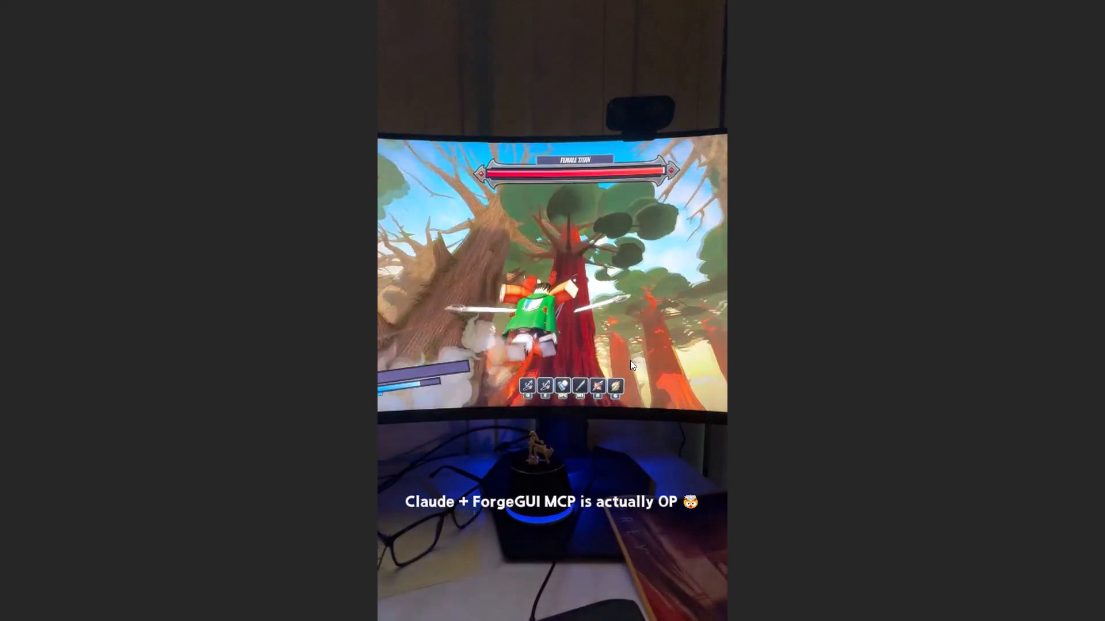
{"action": "key", "text": "Escape"}
Move the upper text clip to the start of the timeline and extend it to the end of the Titan Slayers 9 video.
{"action": "left_click_drag", "start_coordinate": [424, 480], "coordinate": [136, 488]}
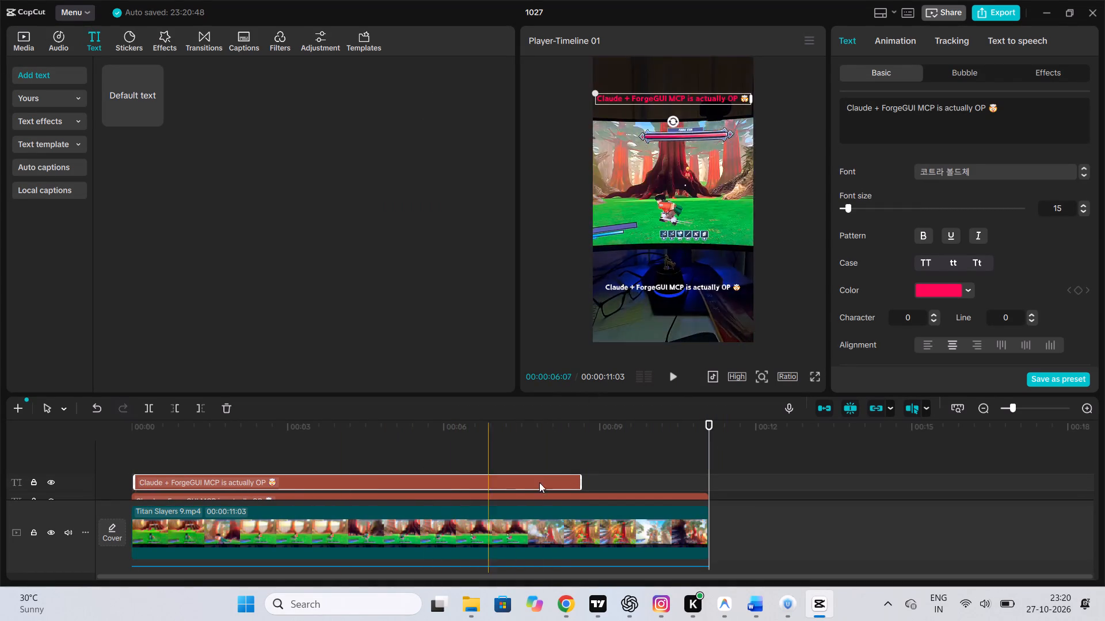
{"action": "left_click_drag", "start_coordinate": [579, 476], "coordinate": [706, 479]}
Play the video full screen to check the pinkish red upper text over the whole clip.
{"action": "left_click", "coordinate": [814, 375]}
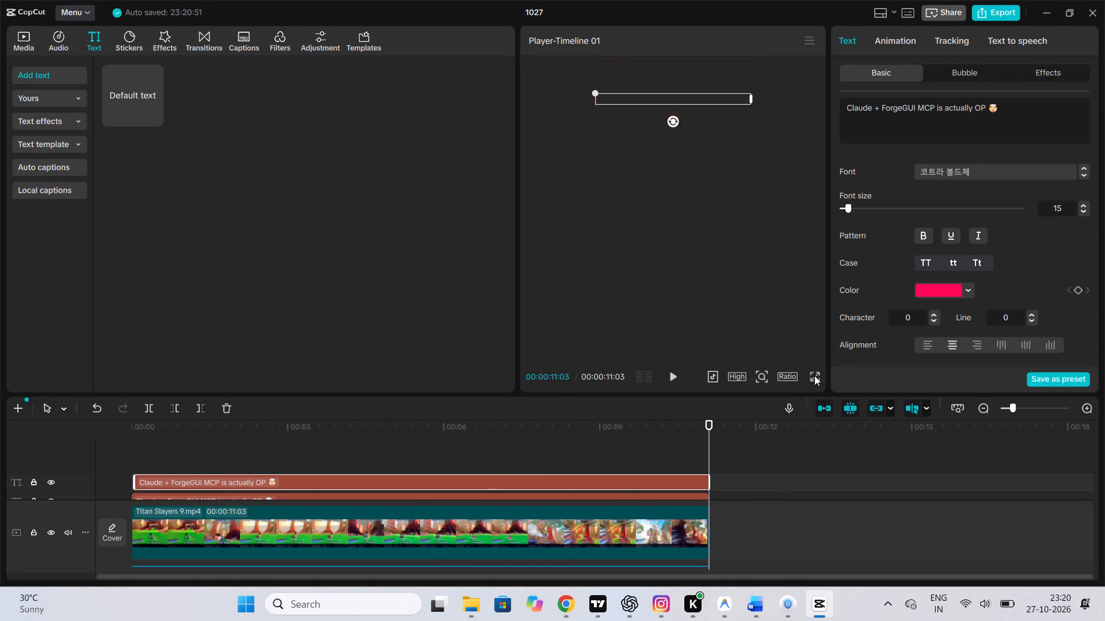
{"action": "key", "text": "space"}
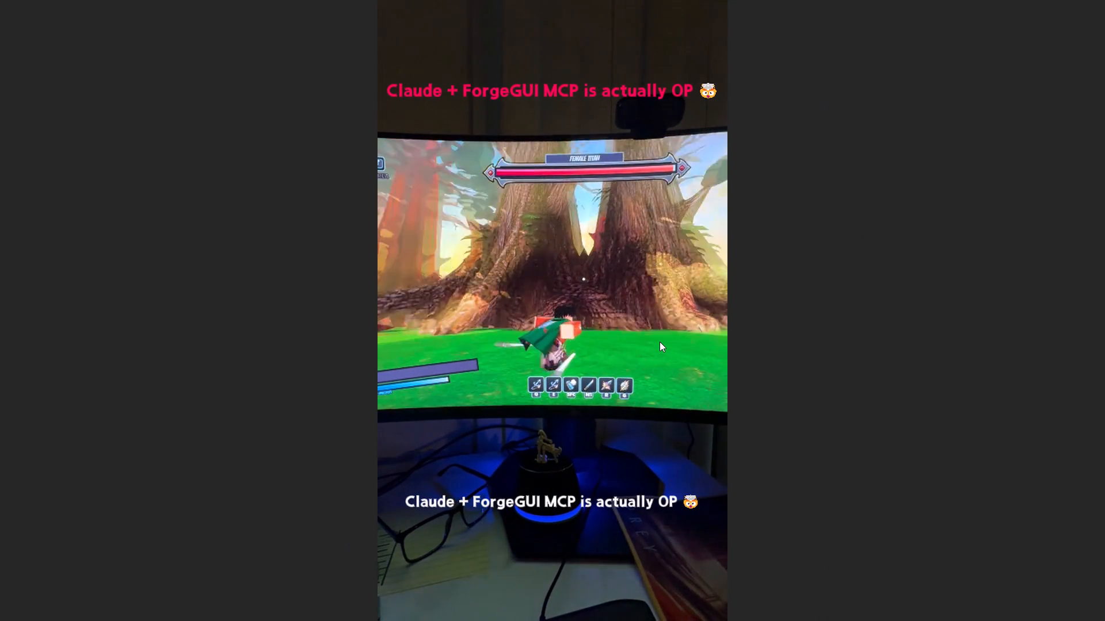
{"action": "key", "text": "Escape"}
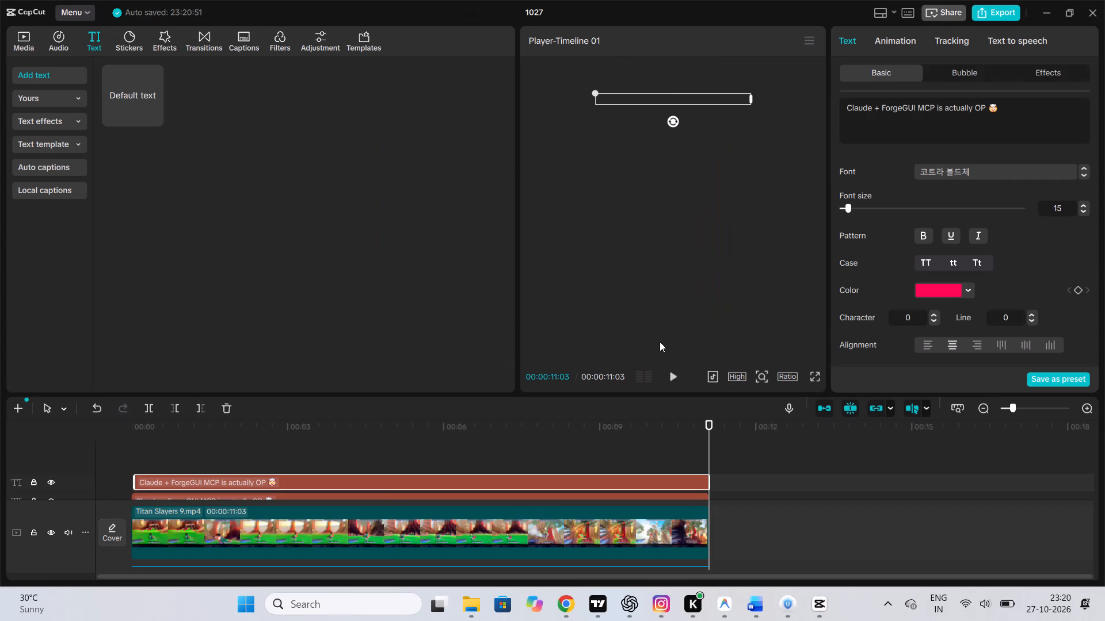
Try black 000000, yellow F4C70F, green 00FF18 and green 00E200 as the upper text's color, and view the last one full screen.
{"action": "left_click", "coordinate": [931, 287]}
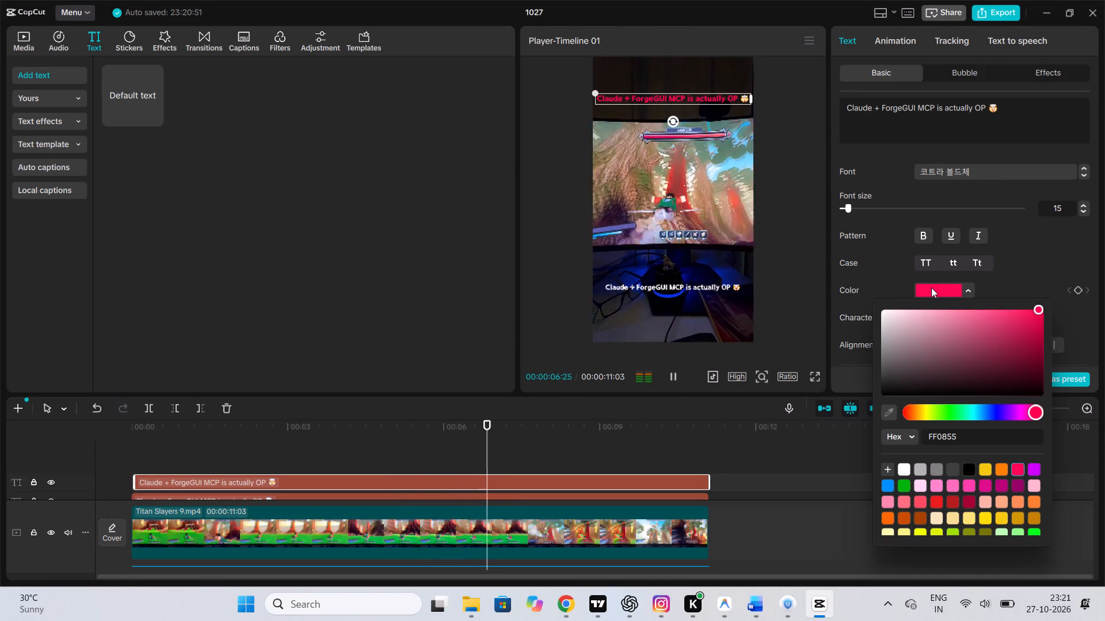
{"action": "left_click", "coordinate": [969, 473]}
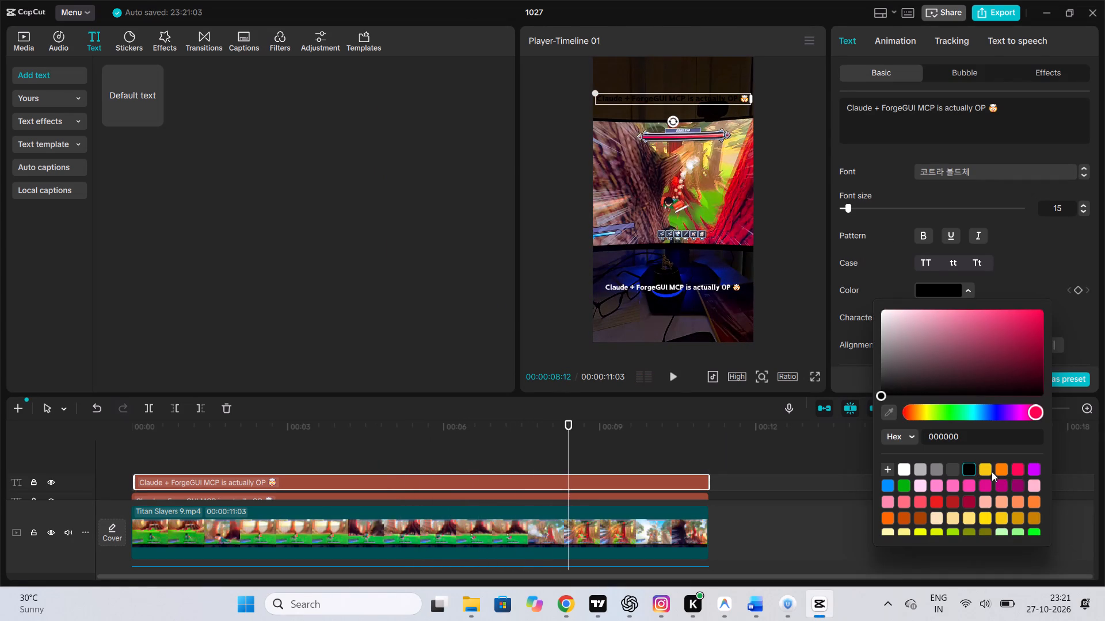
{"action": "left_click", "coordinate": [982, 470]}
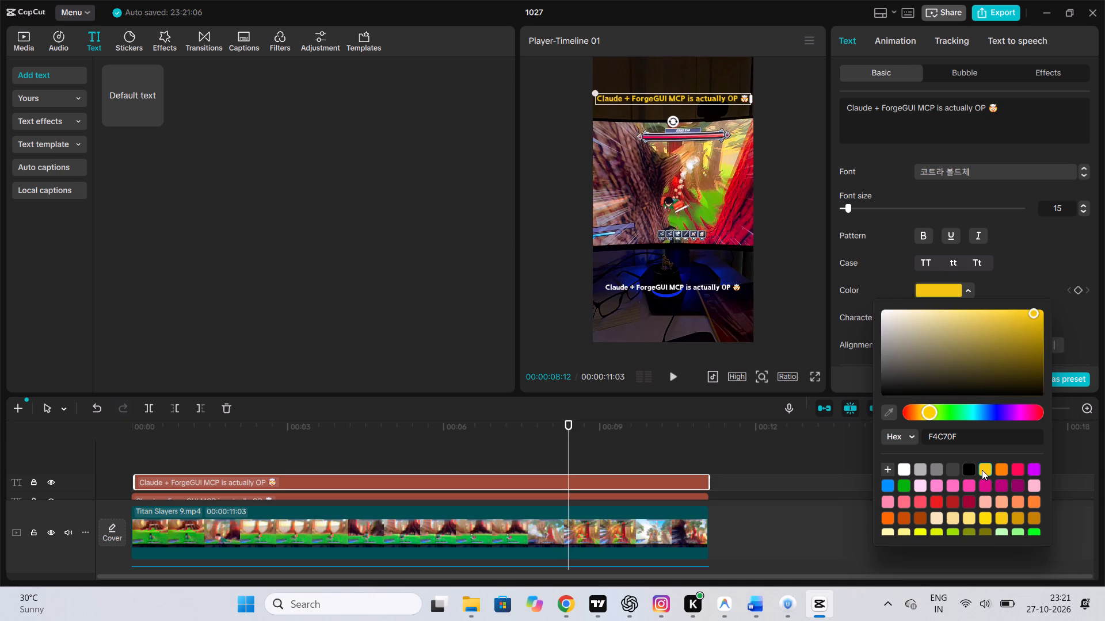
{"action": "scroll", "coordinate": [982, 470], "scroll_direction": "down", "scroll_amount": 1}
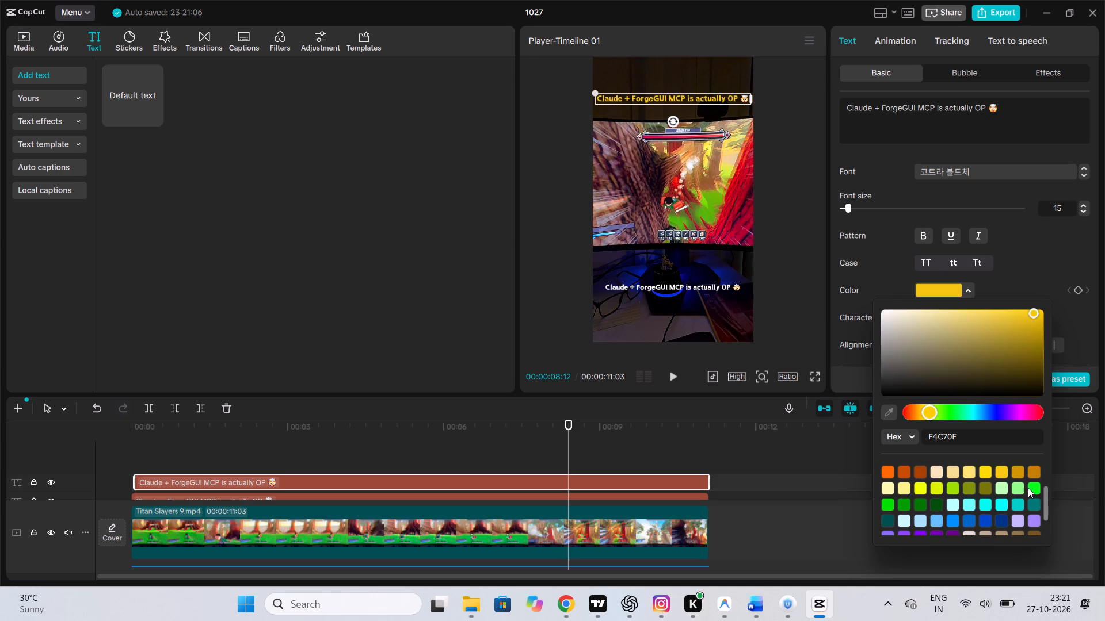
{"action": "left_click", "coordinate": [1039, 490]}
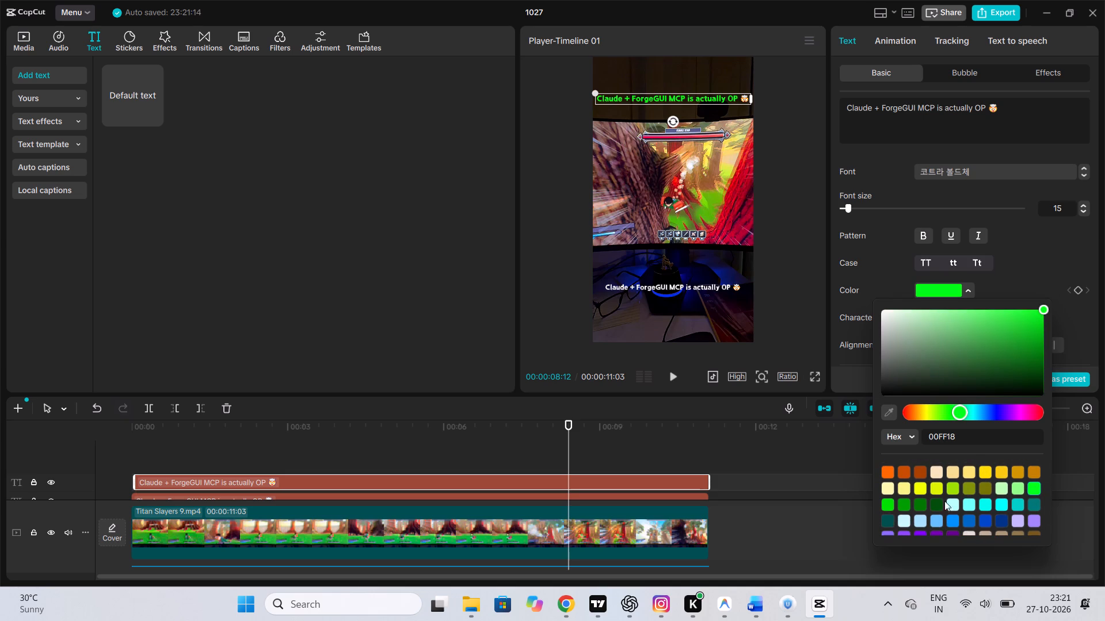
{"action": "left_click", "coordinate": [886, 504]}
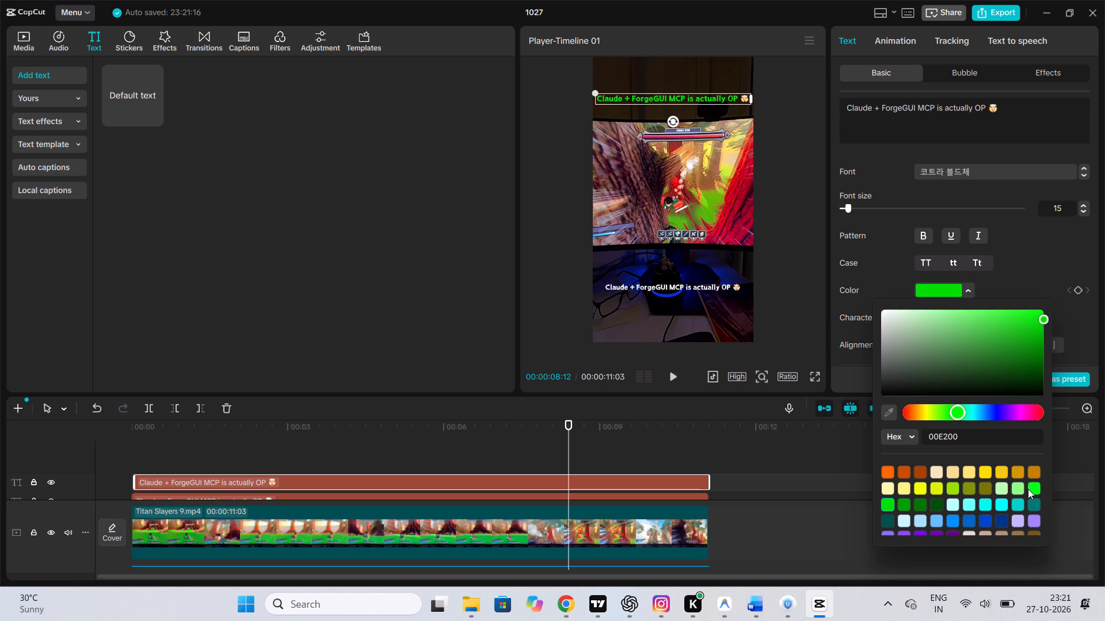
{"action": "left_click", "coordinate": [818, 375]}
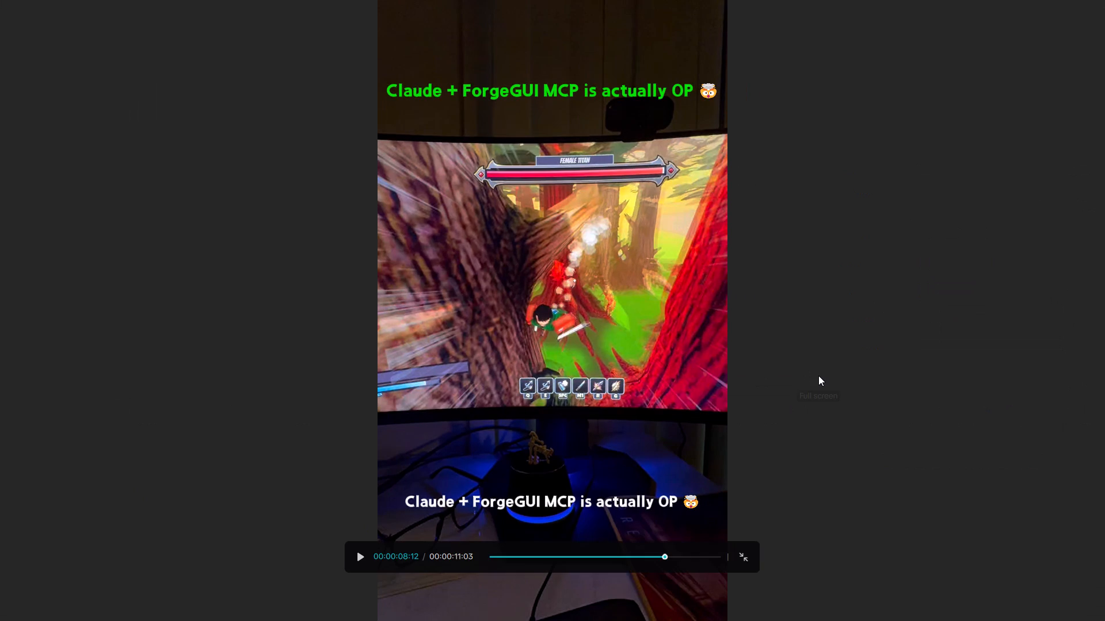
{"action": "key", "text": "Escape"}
Set the upper text's color to bright green 00FF18.
{"action": "left_click", "coordinate": [947, 294]}
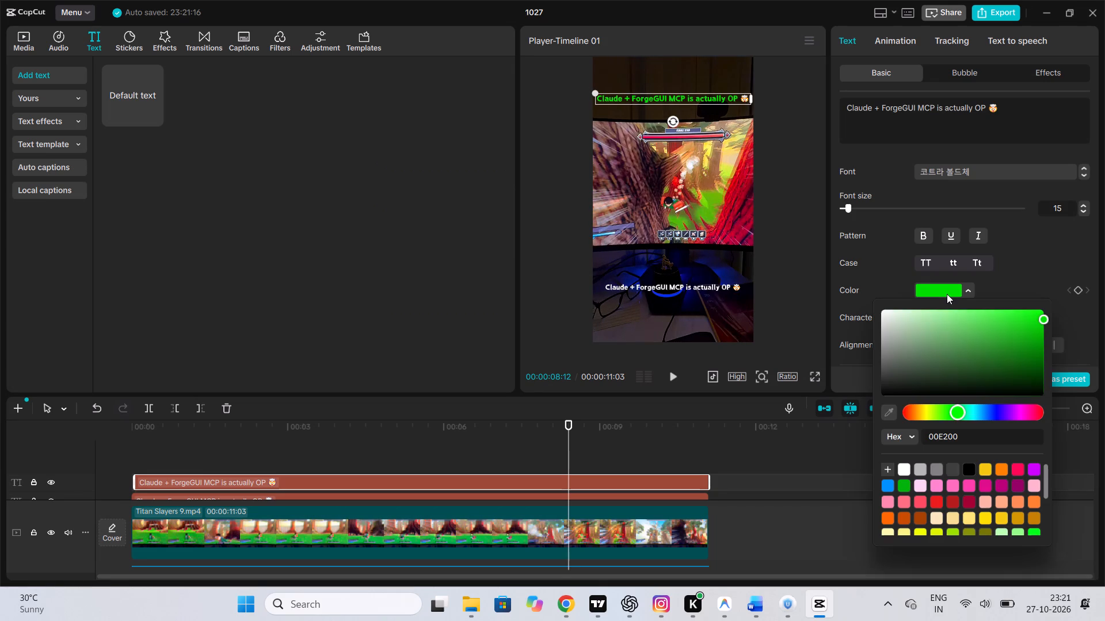
{"action": "scroll", "coordinate": [944, 454], "scroll_direction": "down", "scroll_amount": 1}
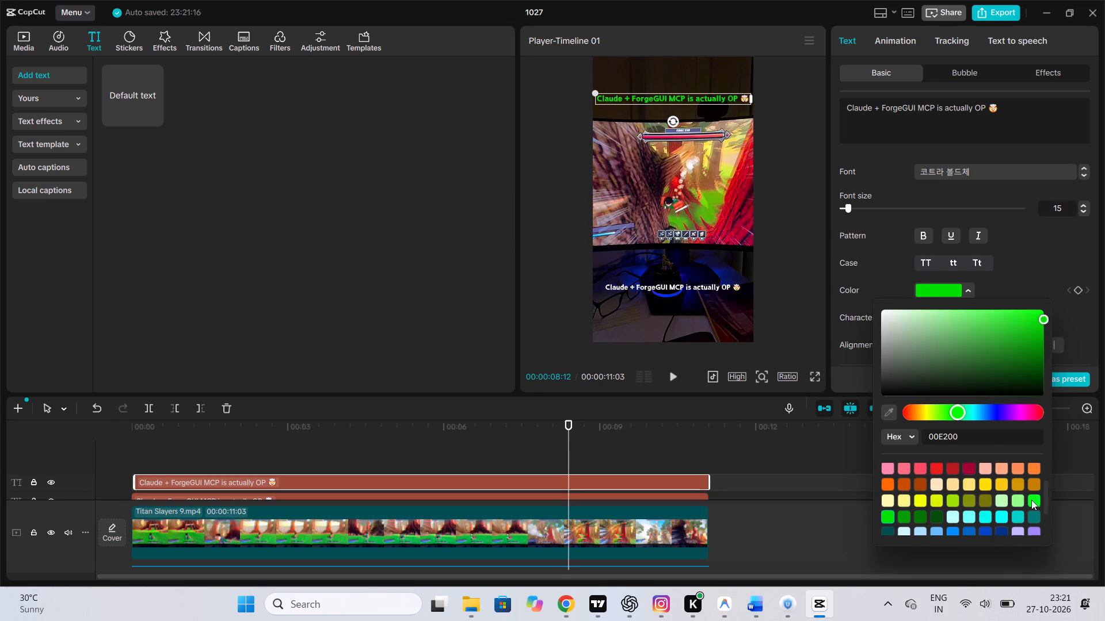
{"action": "left_click", "coordinate": [1033, 500]}
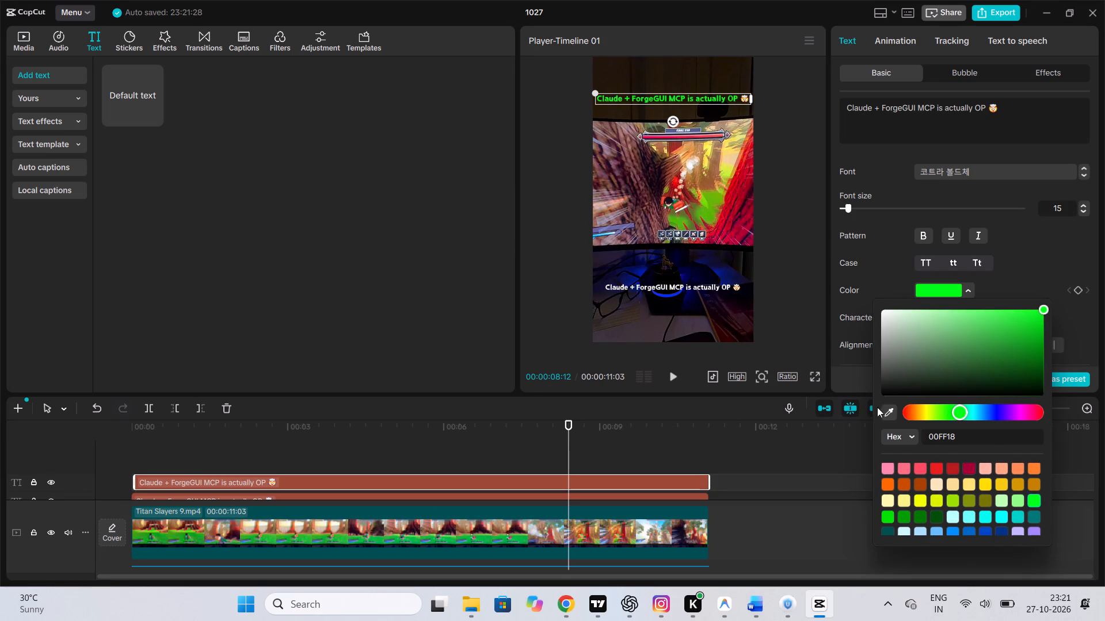
Play the video full screen to check the bright green upper text together with the white lower text.
{"action": "left_click", "coordinate": [813, 373]}
{"action": "key", "text": "space"}
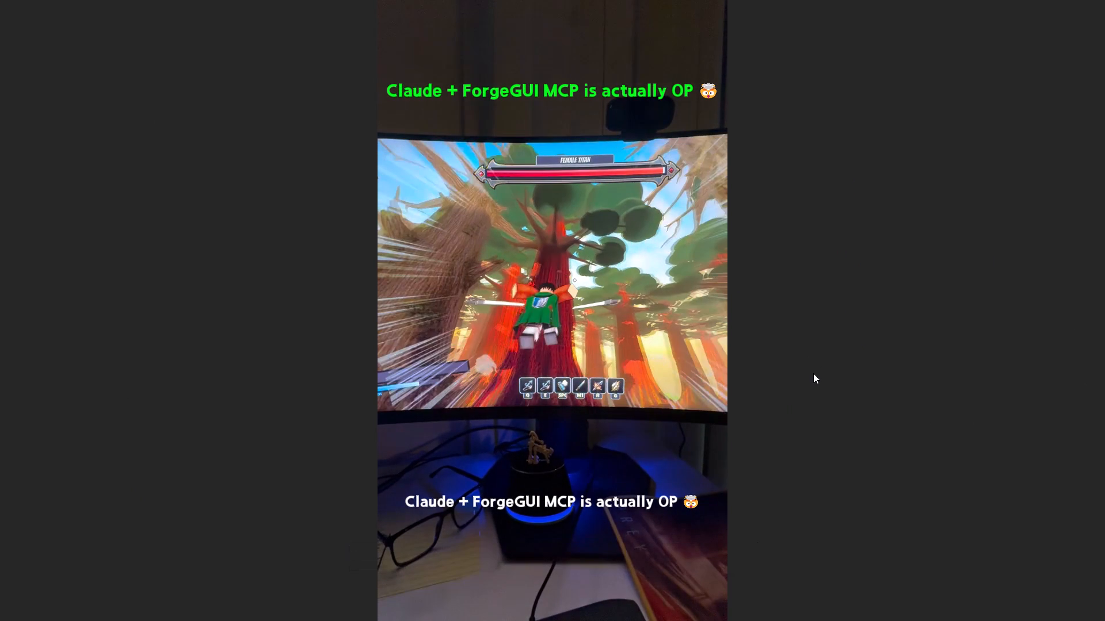
{"action": "key", "text": "space"}
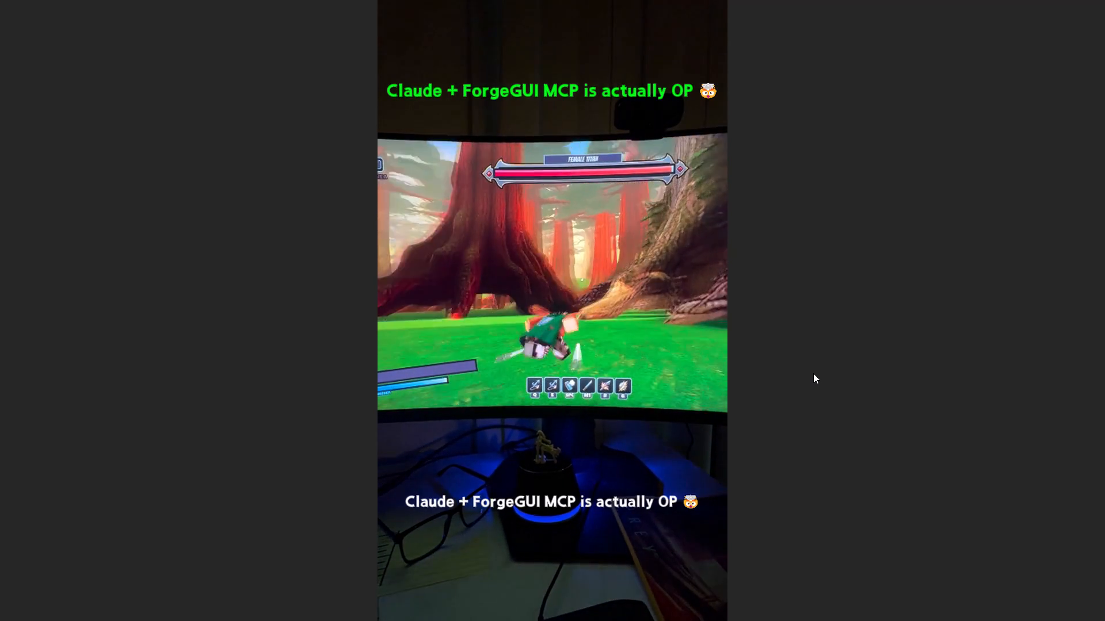
{"action": "key", "text": "Escape"}
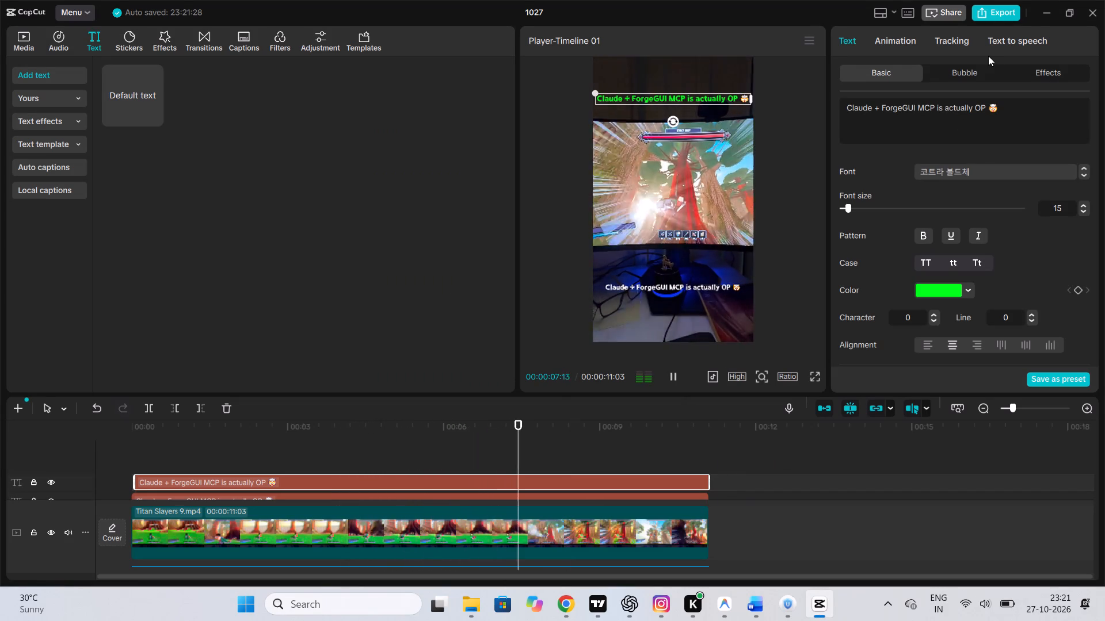
Export the video as 1027 in 1080P, H.264 mp4 at 30fps, and close the sharing dialog without posting.
{"action": "left_click", "coordinate": [992, 13]}
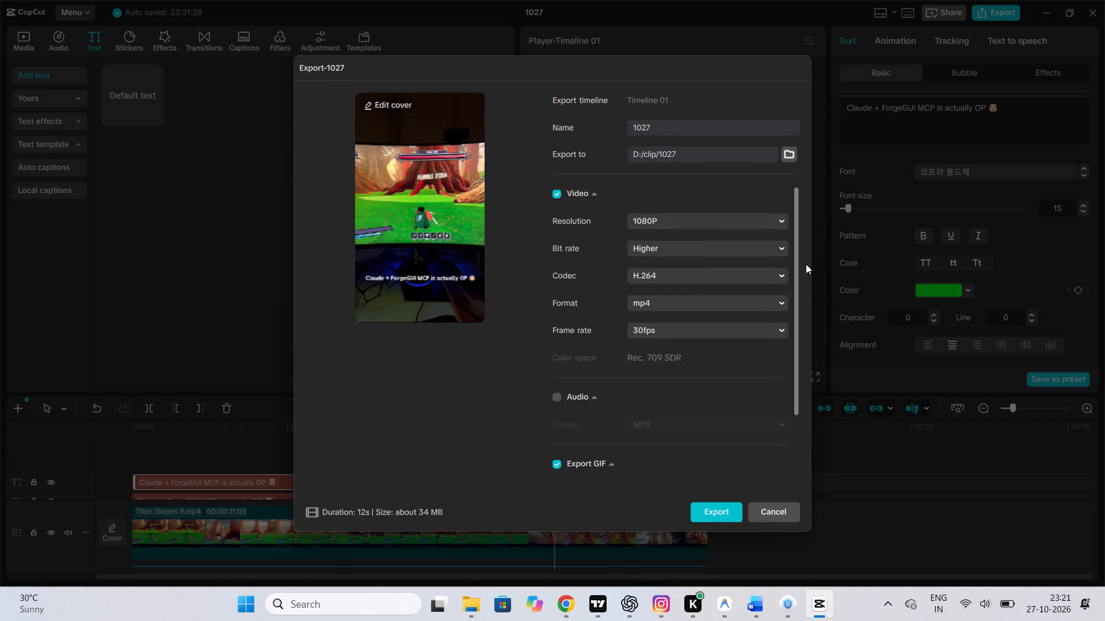
{"action": "left_click", "coordinate": [708, 514]}
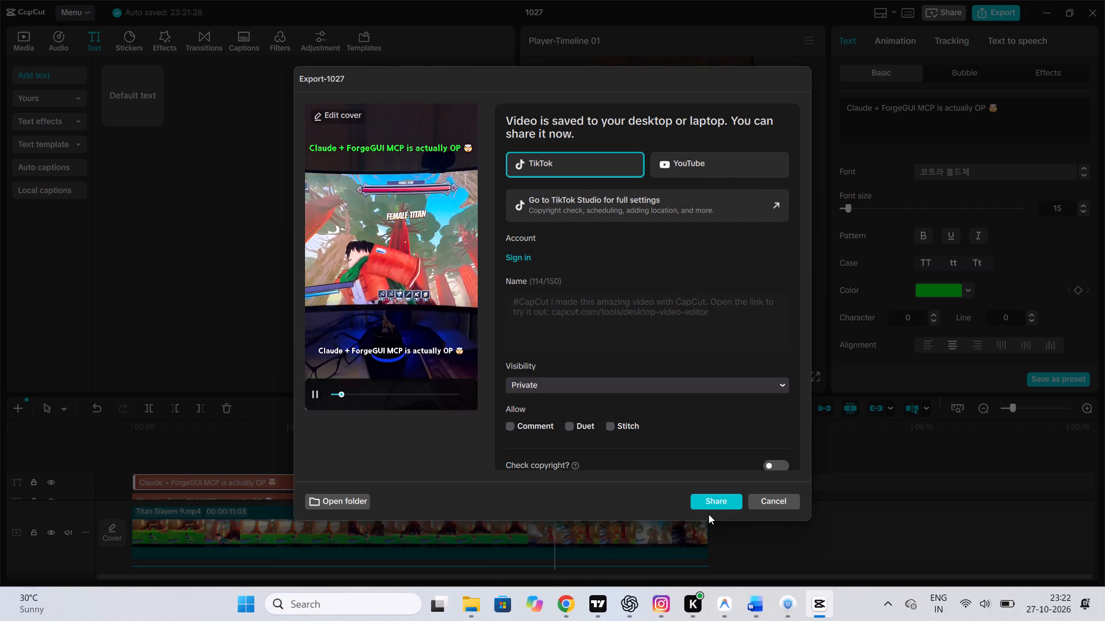
{"action": "left_click", "coordinate": [708, 514]}
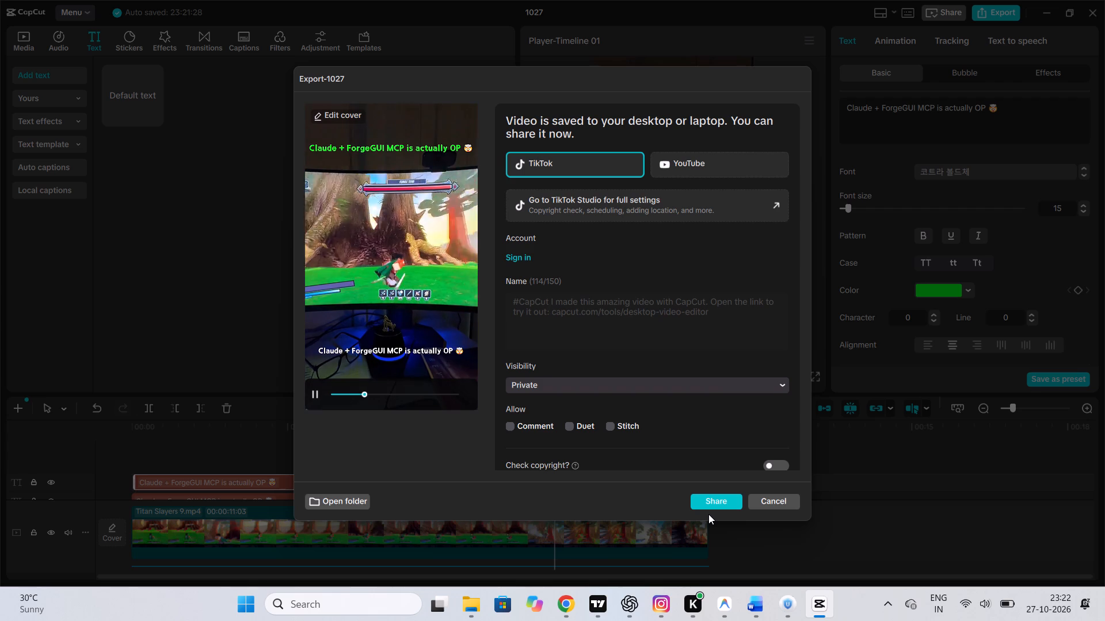
{"action": "left_click", "coordinate": [776, 497]}
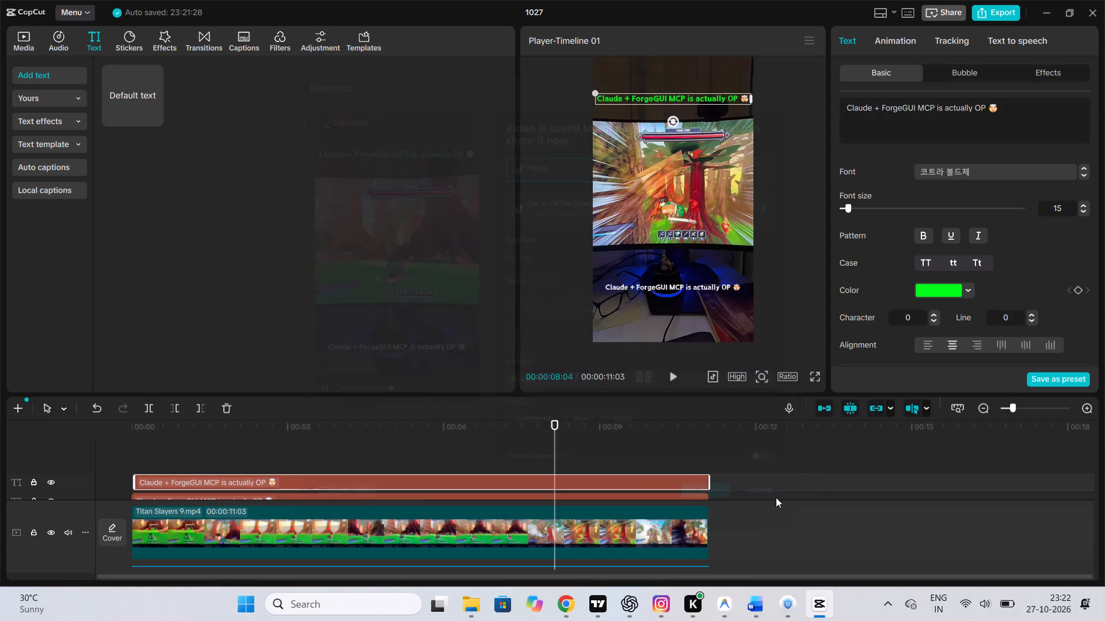
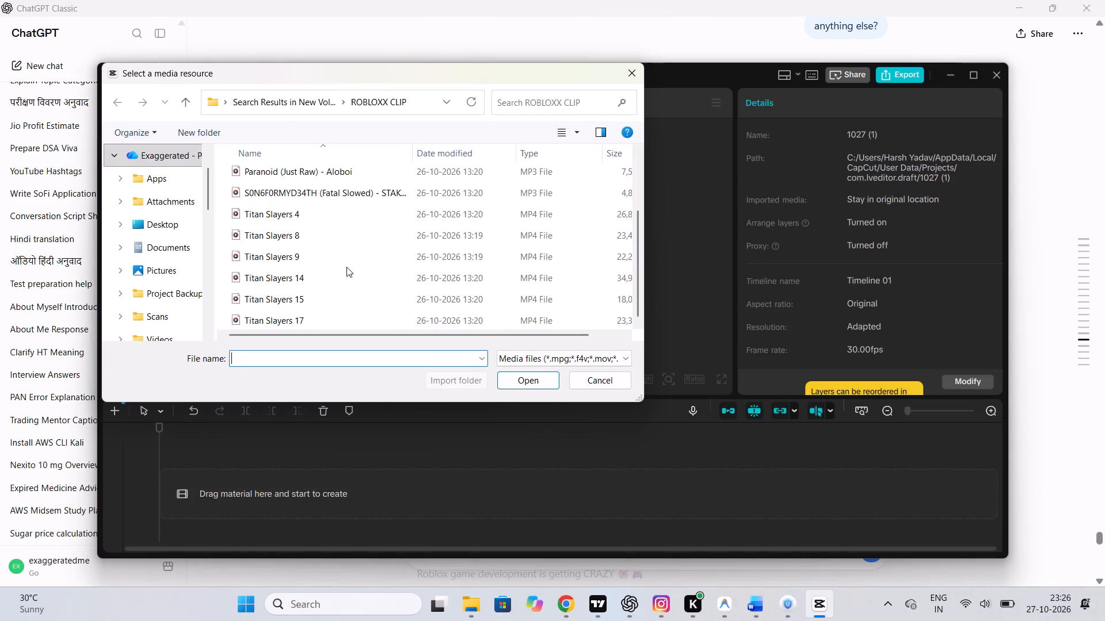
{"action": "scroll", "coordinate": [346, 267], "scroll_direction": "down", "scroll_amount": 1}
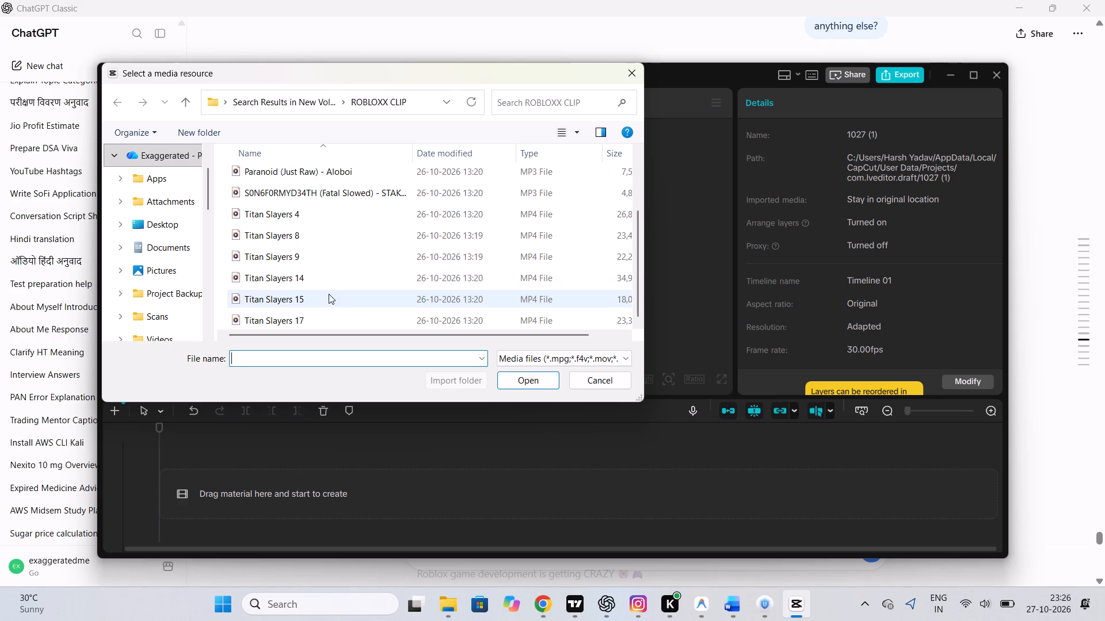
{"action": "left_click", "coordinate": [322, 316]}
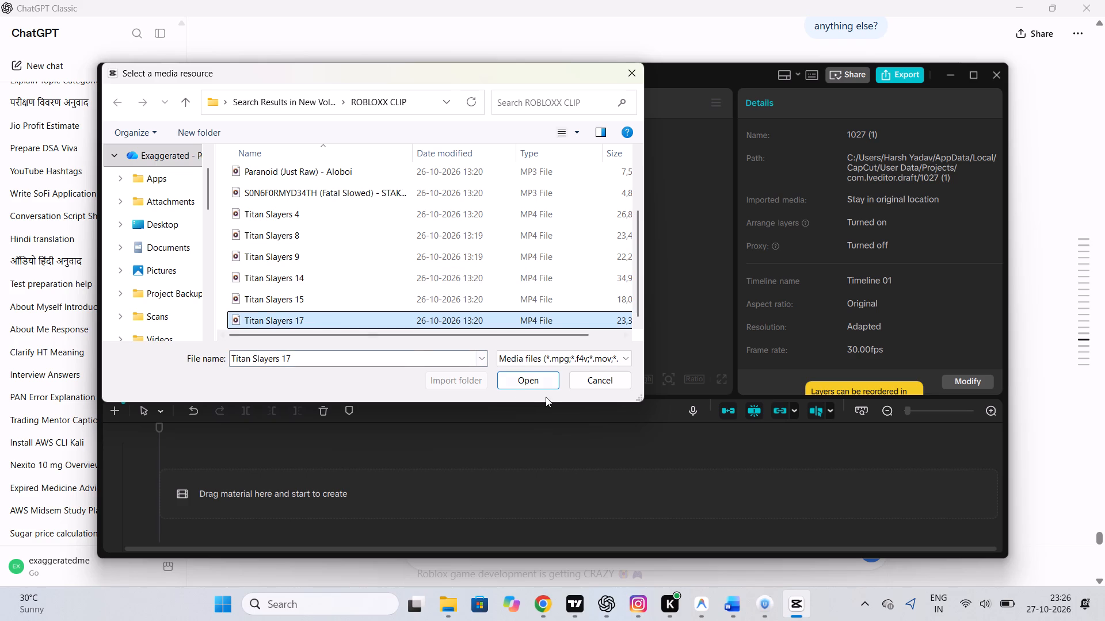
{"action": "left_click", "coordinate": [528, 386]}
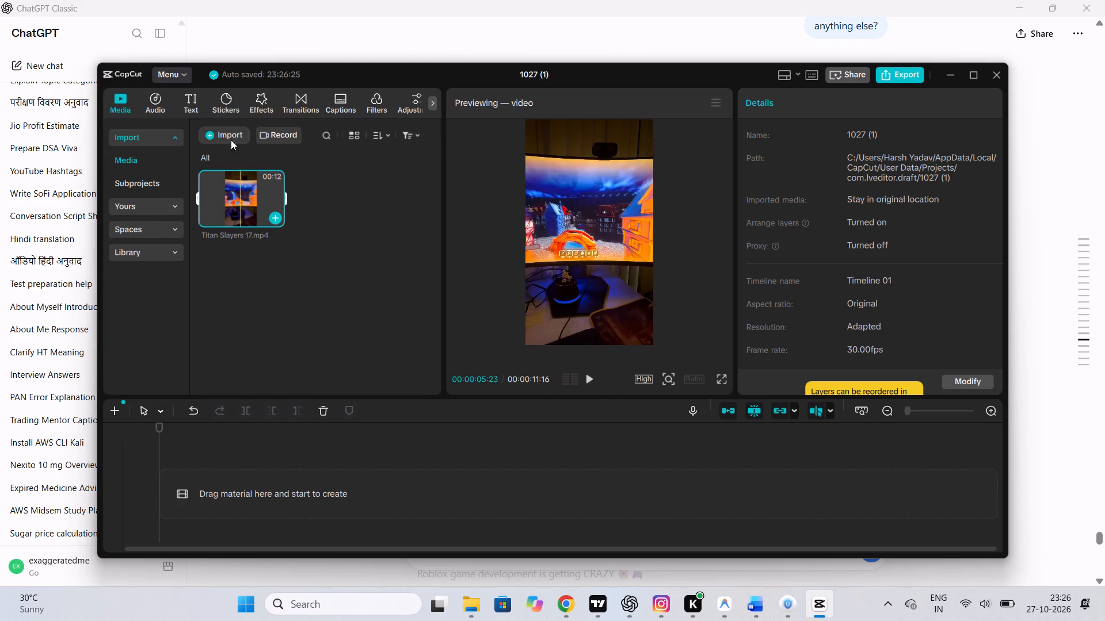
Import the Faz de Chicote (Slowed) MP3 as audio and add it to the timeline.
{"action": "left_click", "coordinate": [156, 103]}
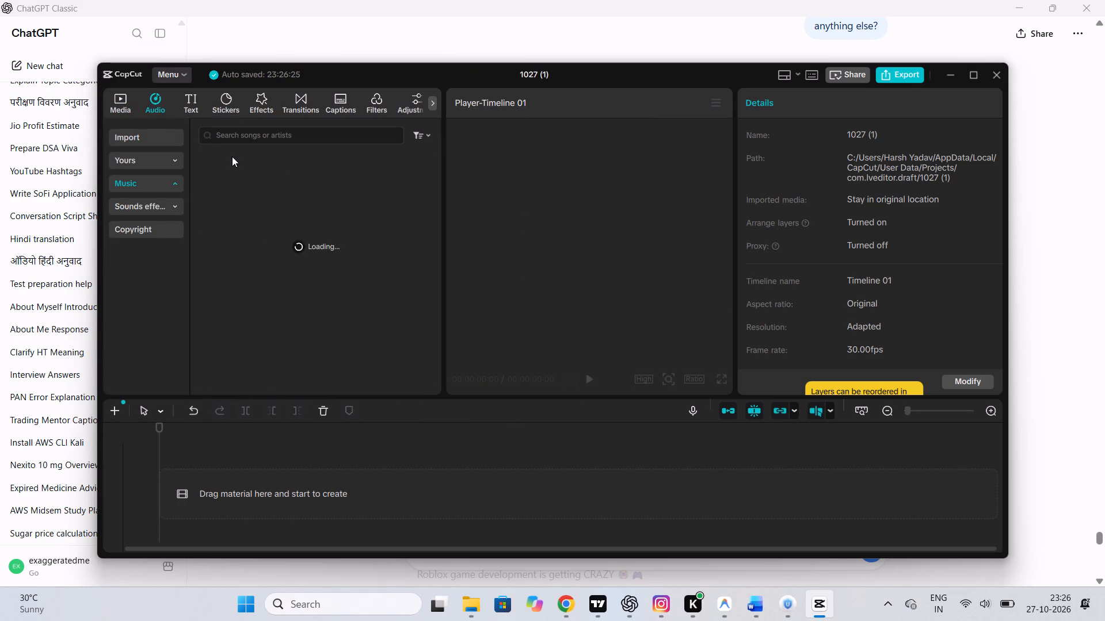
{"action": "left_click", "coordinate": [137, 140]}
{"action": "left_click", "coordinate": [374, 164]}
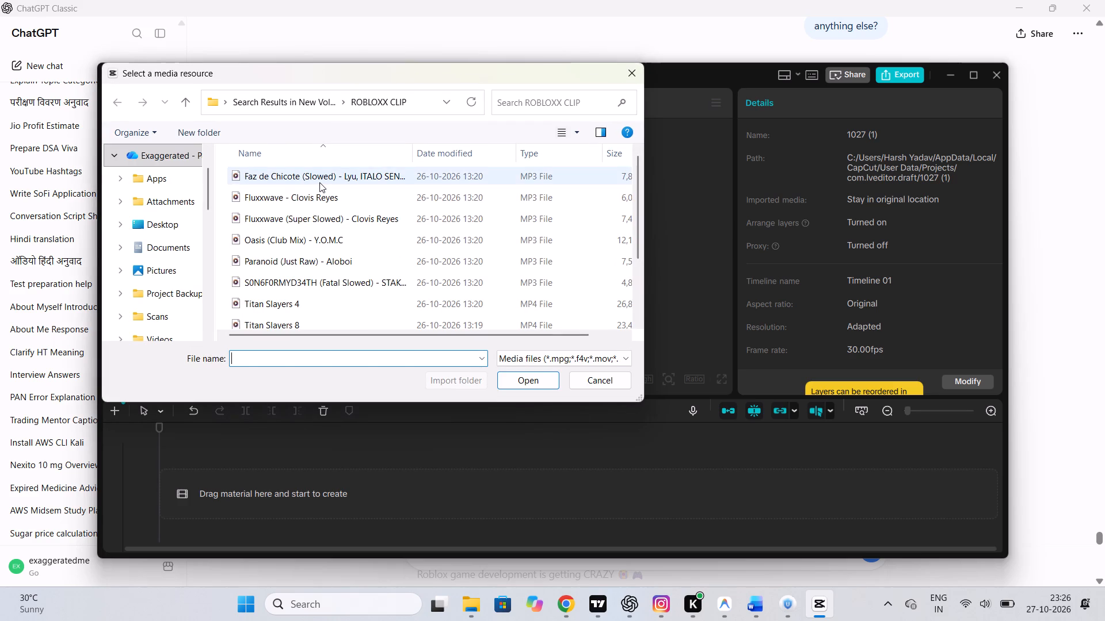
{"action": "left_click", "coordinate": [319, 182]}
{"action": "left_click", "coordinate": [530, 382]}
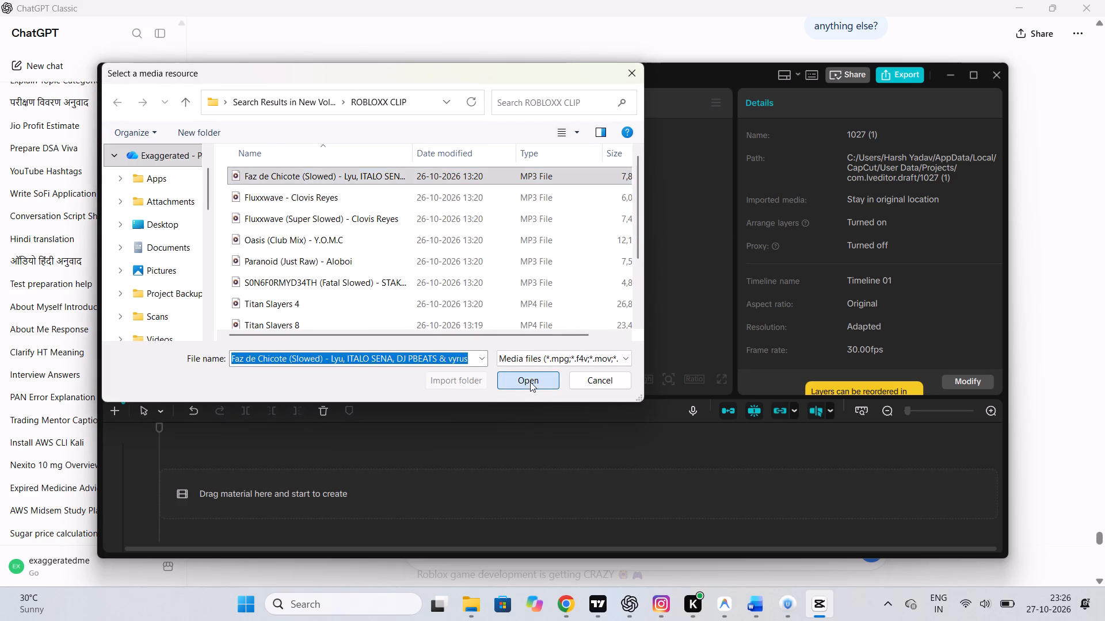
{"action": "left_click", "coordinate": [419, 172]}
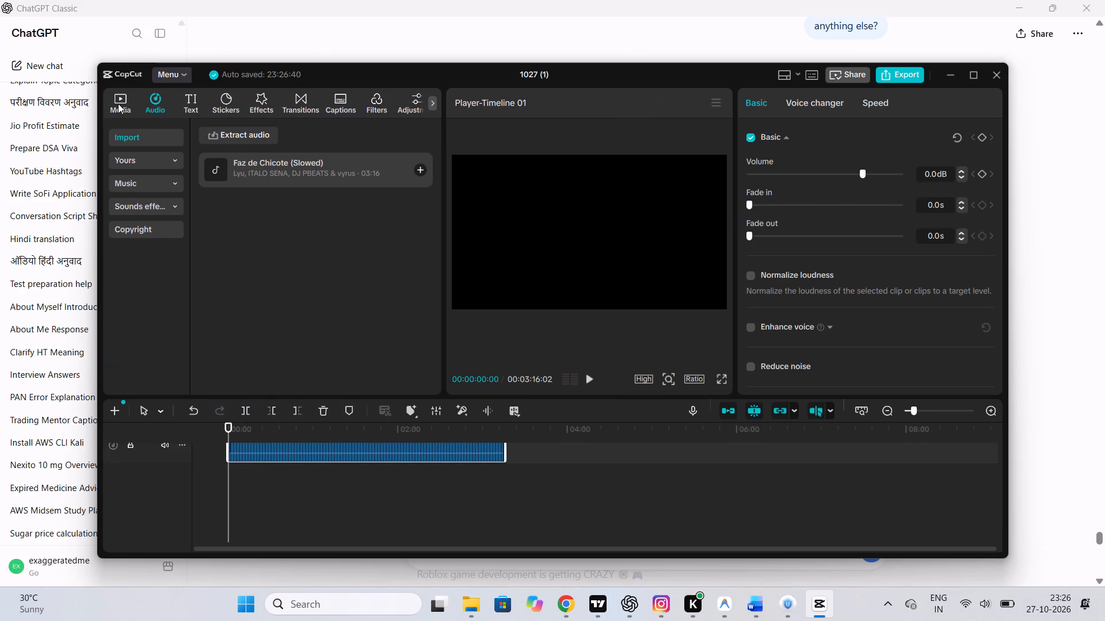
Add the Titan Slayers 17 video at the start of the timeline and maximize the editor window.
{"action": "left_click", "coordinate": [118, 103]}
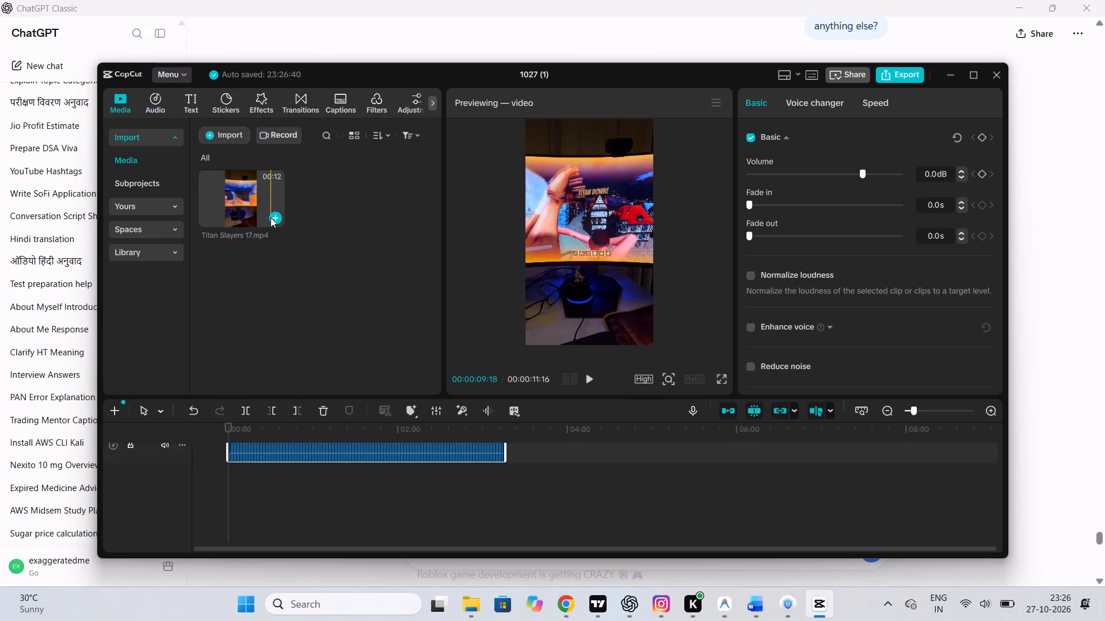
{"action": "left_click", "coordinate": [270, 217]}
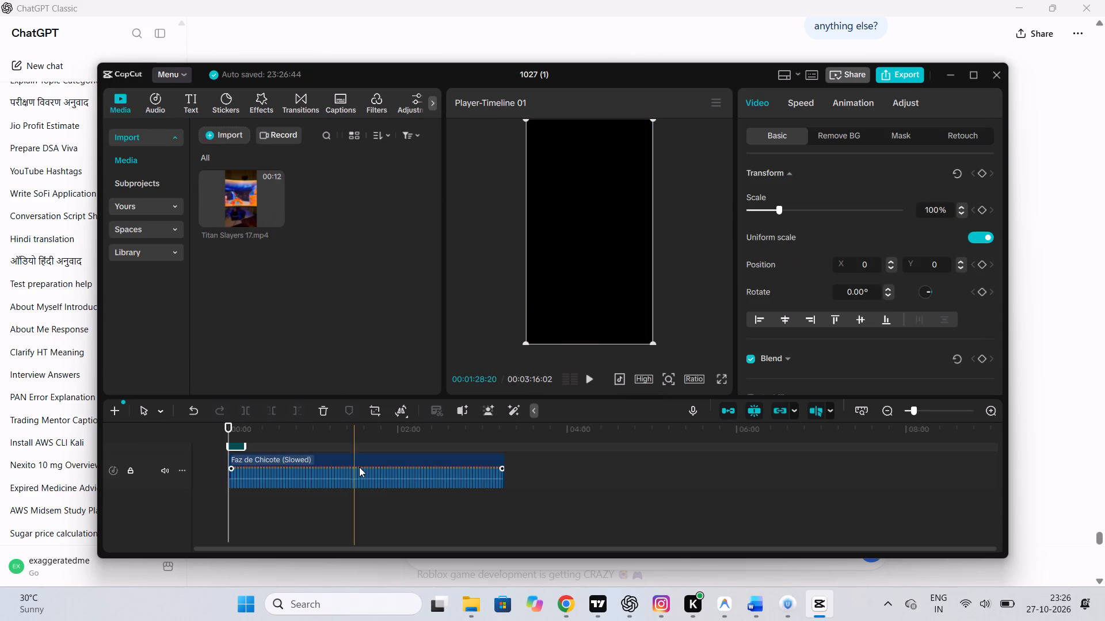
{"action": "left_click", "coordinate": [974, 68]}
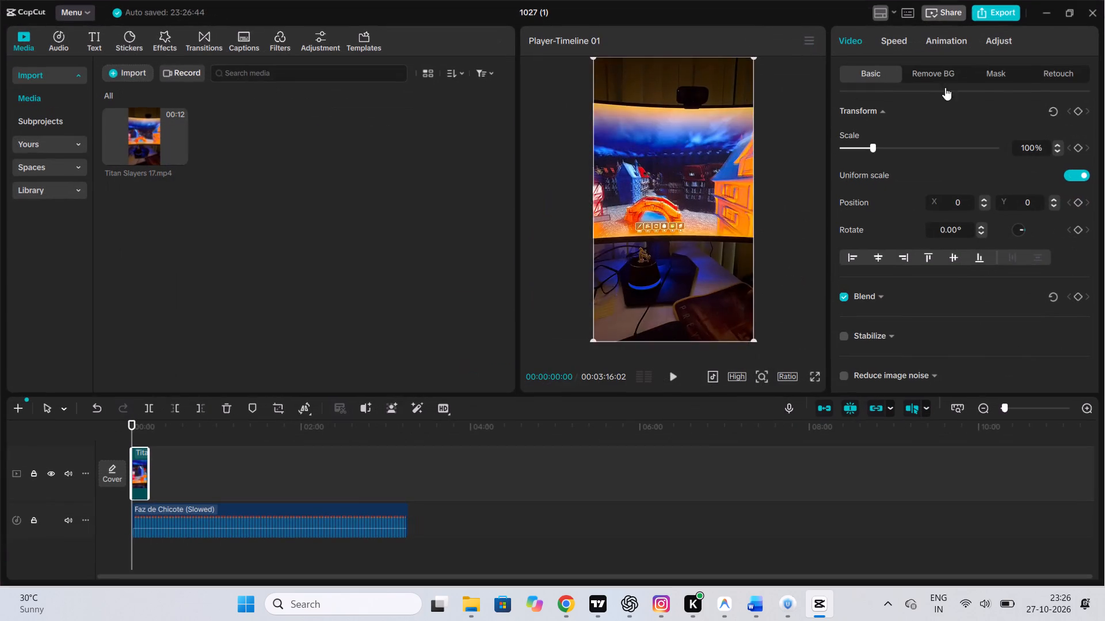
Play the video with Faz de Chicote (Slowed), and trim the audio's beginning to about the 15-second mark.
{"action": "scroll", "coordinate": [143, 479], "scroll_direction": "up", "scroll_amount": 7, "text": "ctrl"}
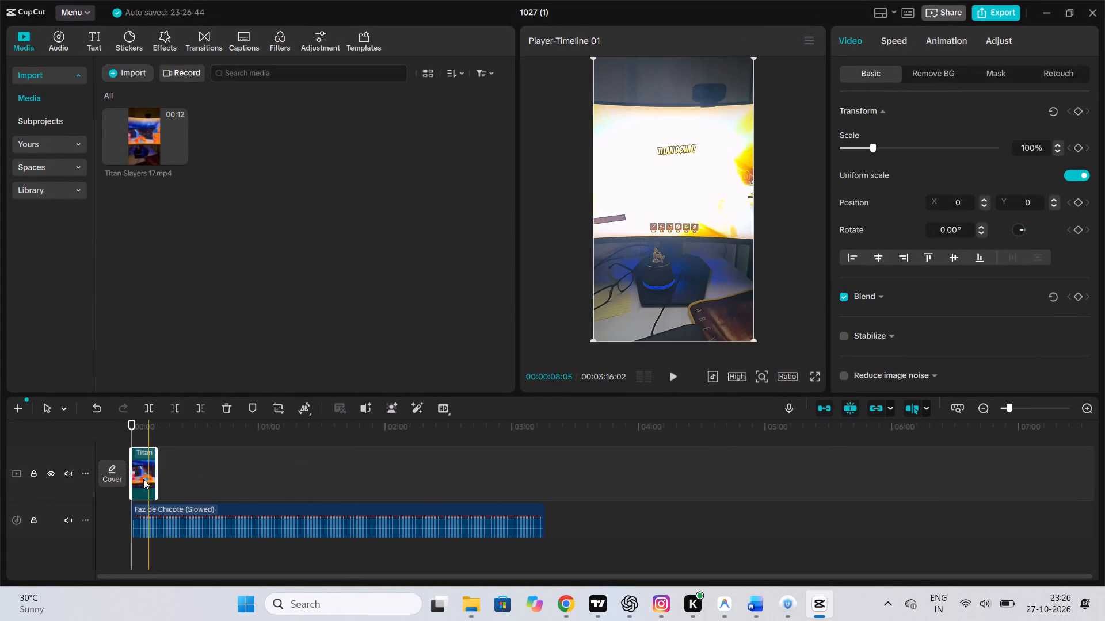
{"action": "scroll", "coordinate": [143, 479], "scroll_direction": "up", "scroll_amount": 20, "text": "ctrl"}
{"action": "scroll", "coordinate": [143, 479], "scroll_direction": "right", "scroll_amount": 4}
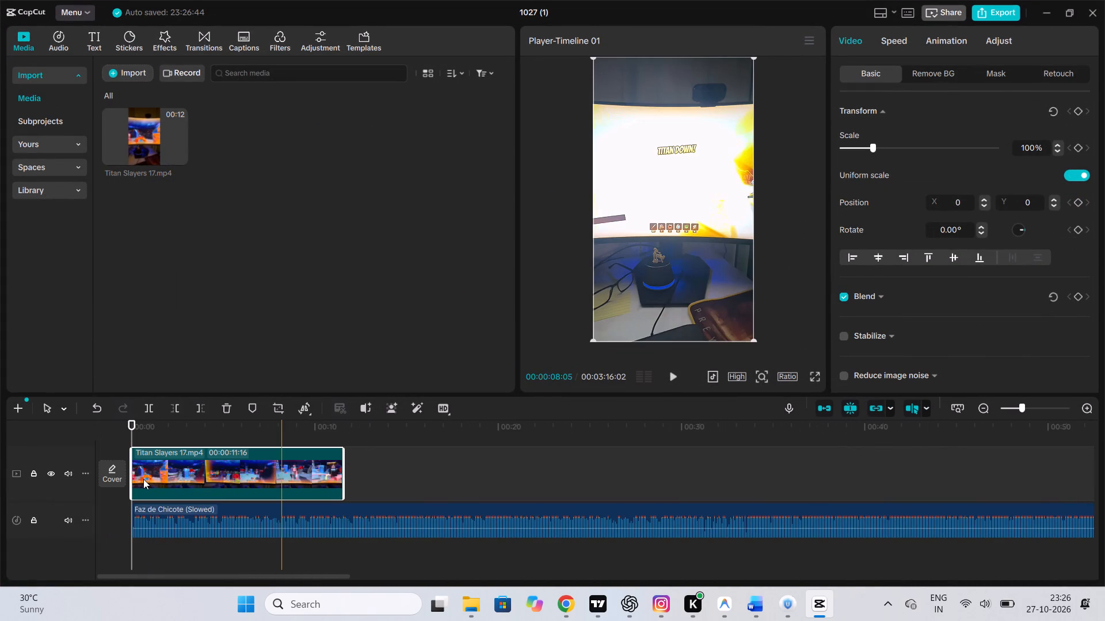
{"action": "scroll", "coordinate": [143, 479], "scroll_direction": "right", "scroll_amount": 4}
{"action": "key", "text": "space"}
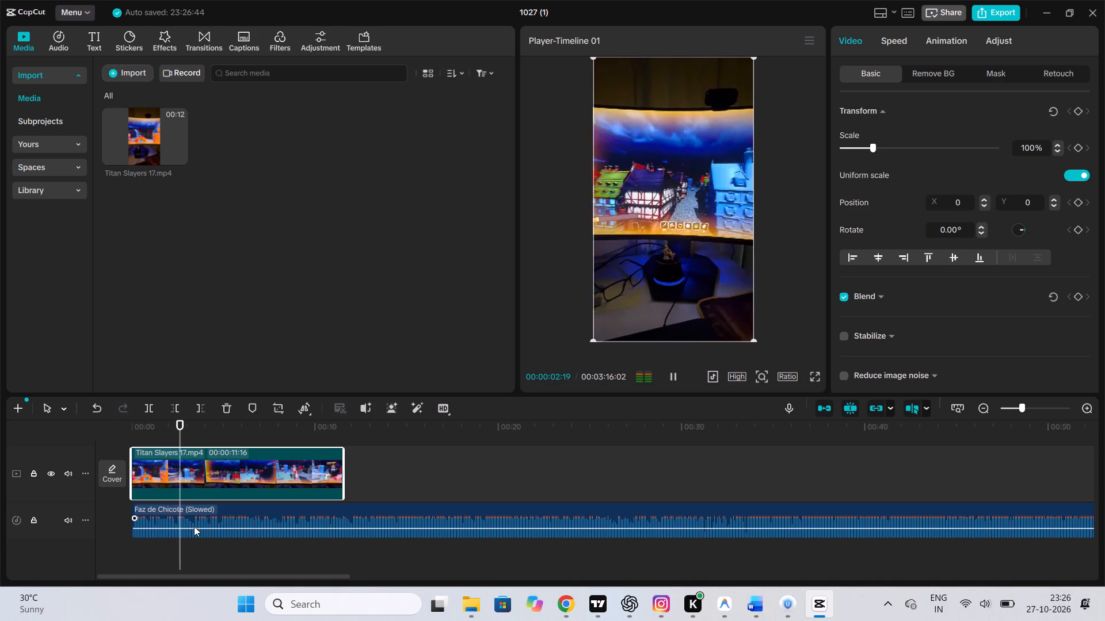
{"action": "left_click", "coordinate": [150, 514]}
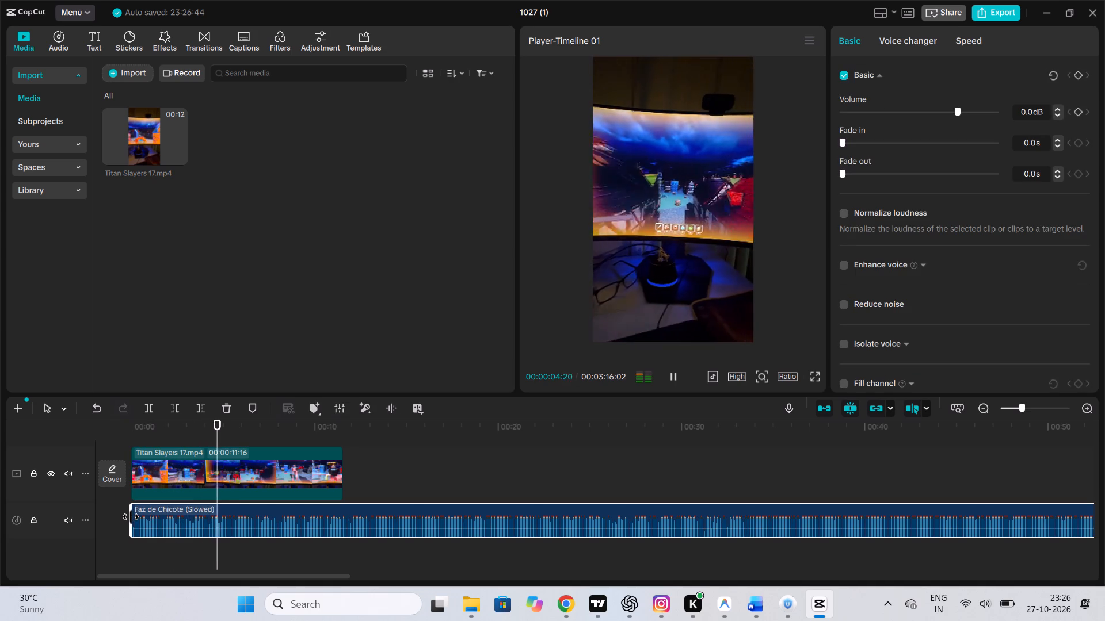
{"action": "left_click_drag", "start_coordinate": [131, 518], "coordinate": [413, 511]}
Import Oasis (Club Mix) - Y.O.M.C from the ROBLOXX CLIP folder and add it to the timeline.
{"action": "left_click", "coordinate": [119, 71]}
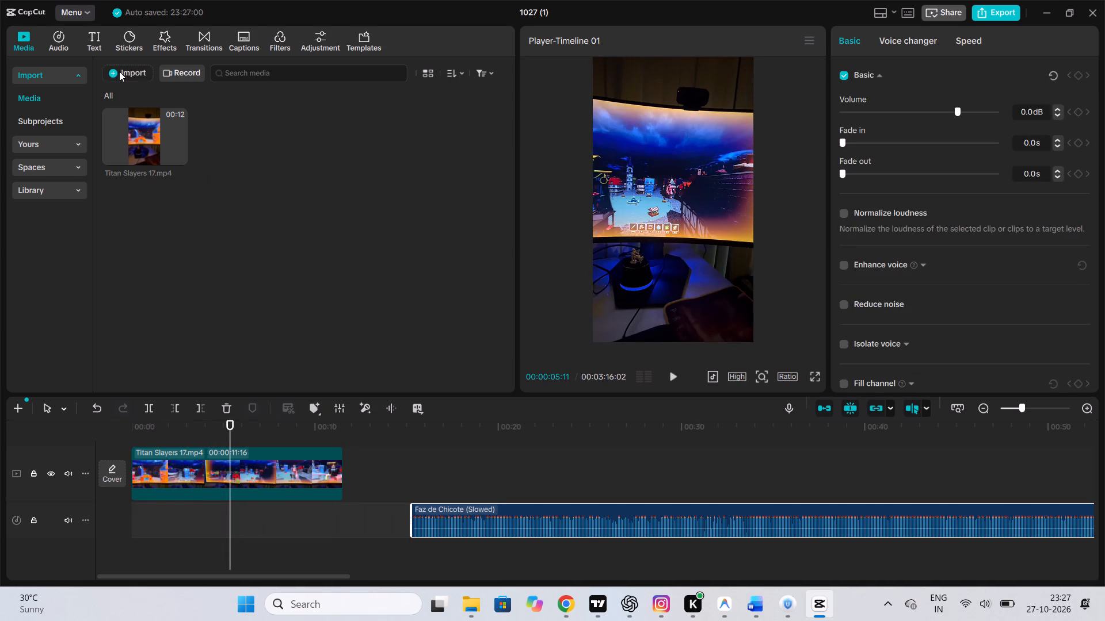
{"action": "left_click", "coordinate": [176, 170]}
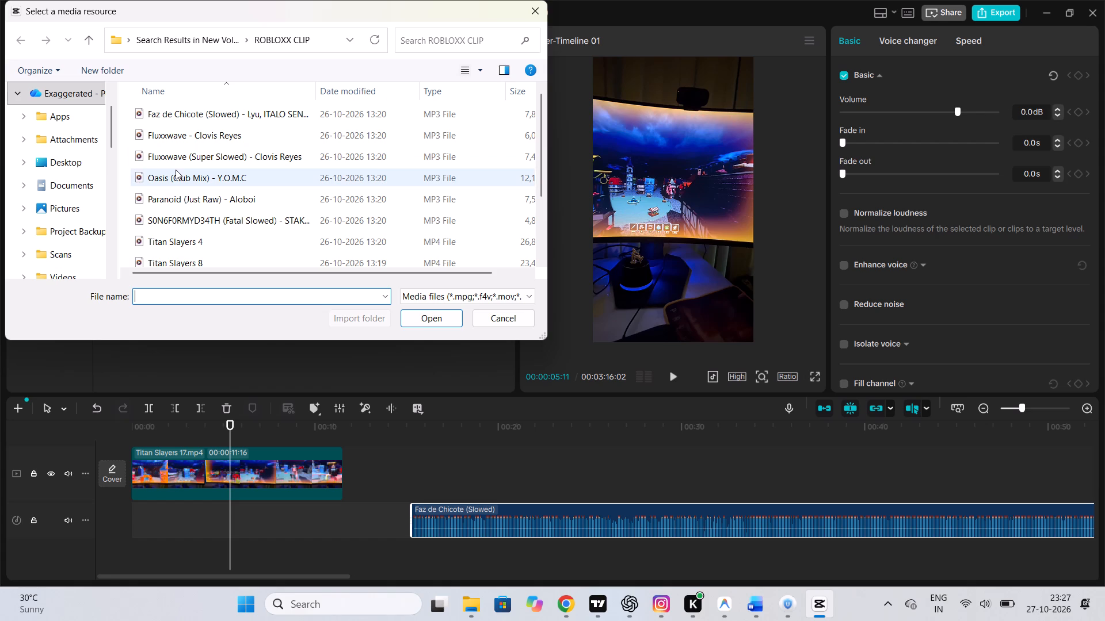
{"action": "left_click", "coordinate": [428, 320]}
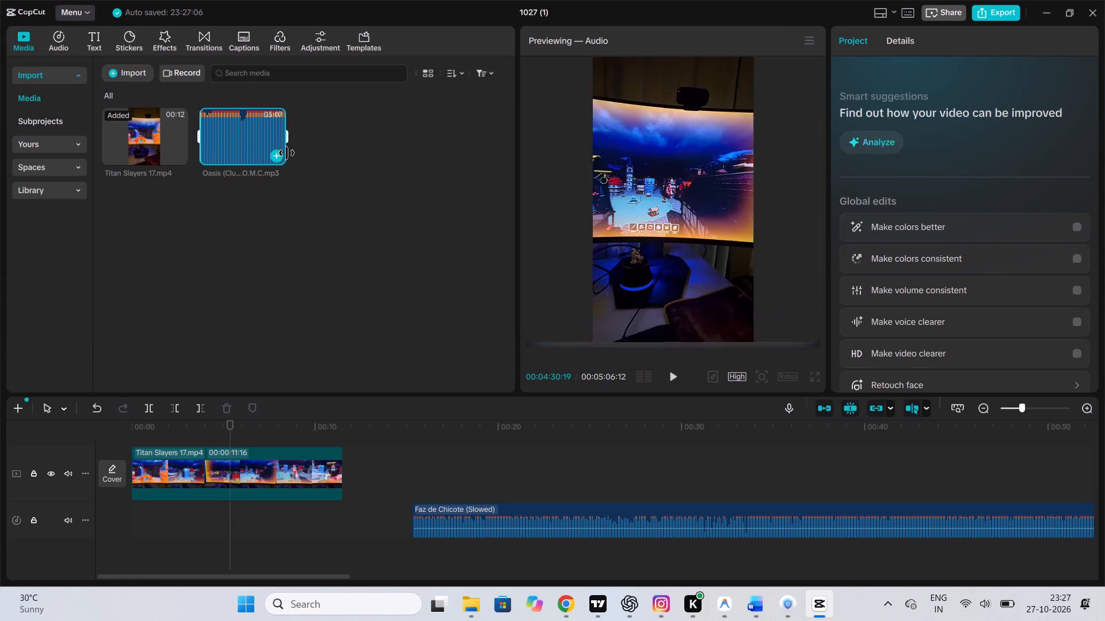
{"action": "left_click", "coordinate": [277, 159]}
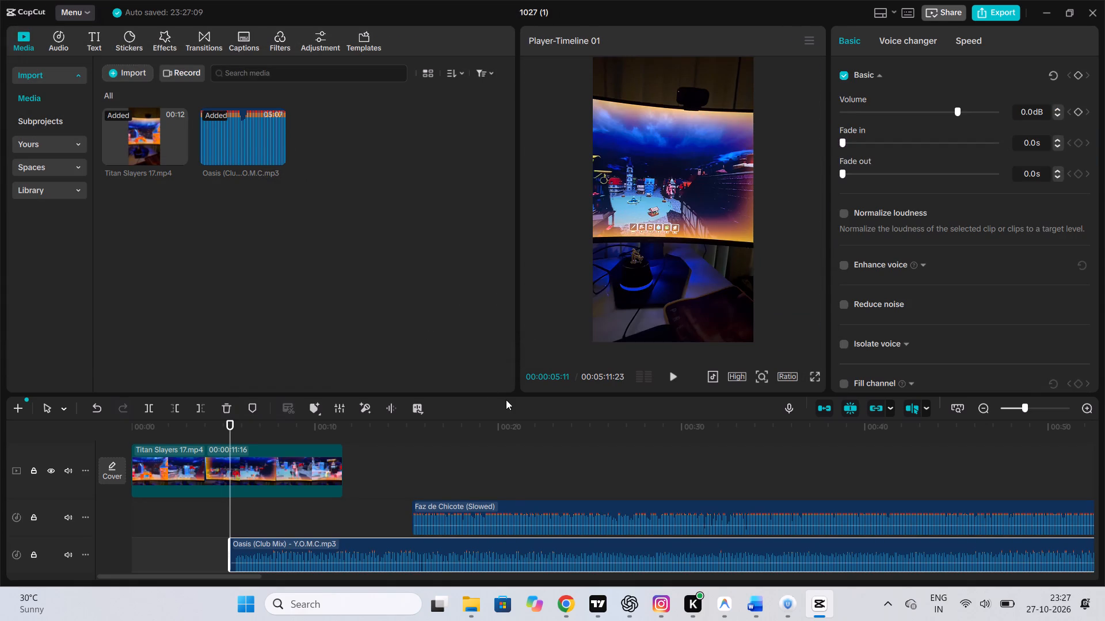
Delete the Faz de Chicote (Slowed) audio clip from the timeline.
{"action": "left_click", "coordinate": [497, 527]}
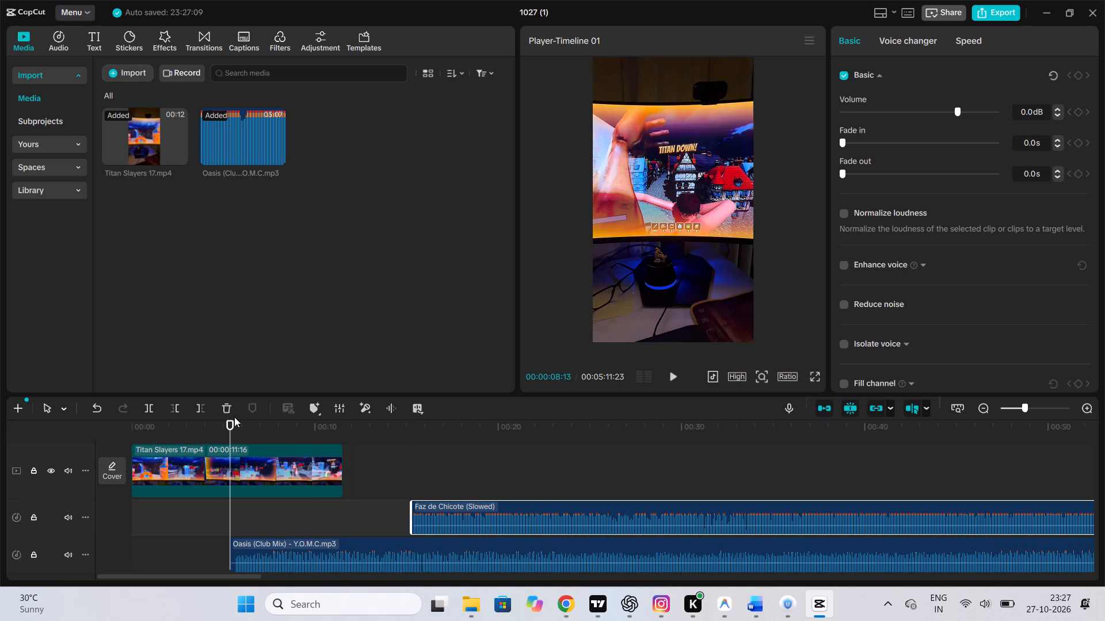
{"action": "left_click", "coordinate": [220, 411]}
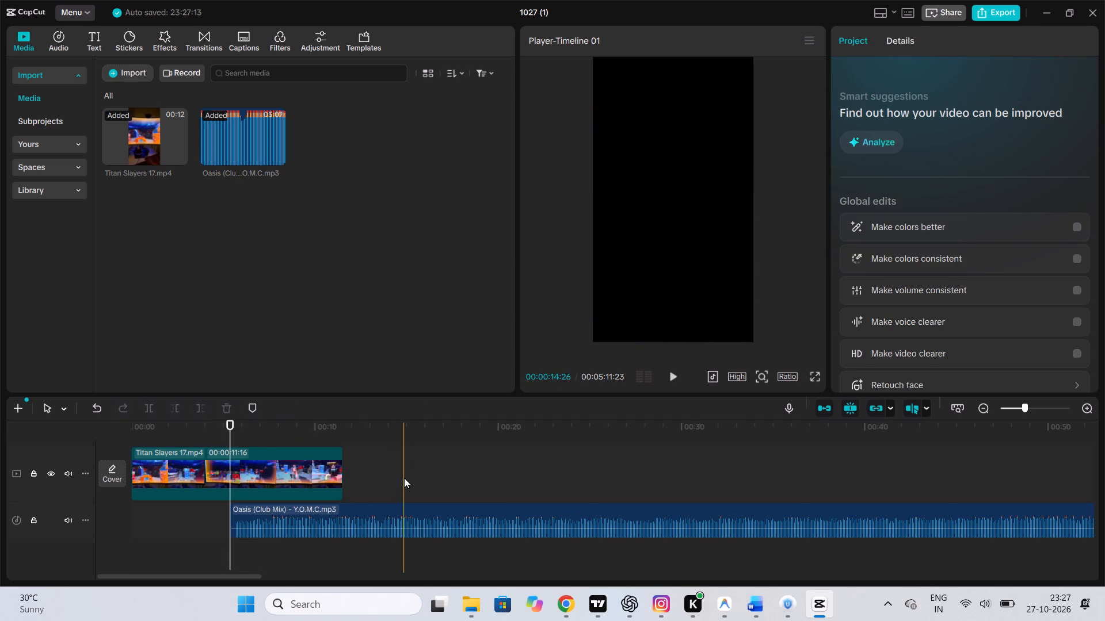
Scan through the Oasis (Club Mix) audio and listen to the passage around the waveform's quiet dip near 02:25.
{"action": "scroll", "coordinate": [491, 486], "scroll_direction": "left", "scroll_amount": 9}
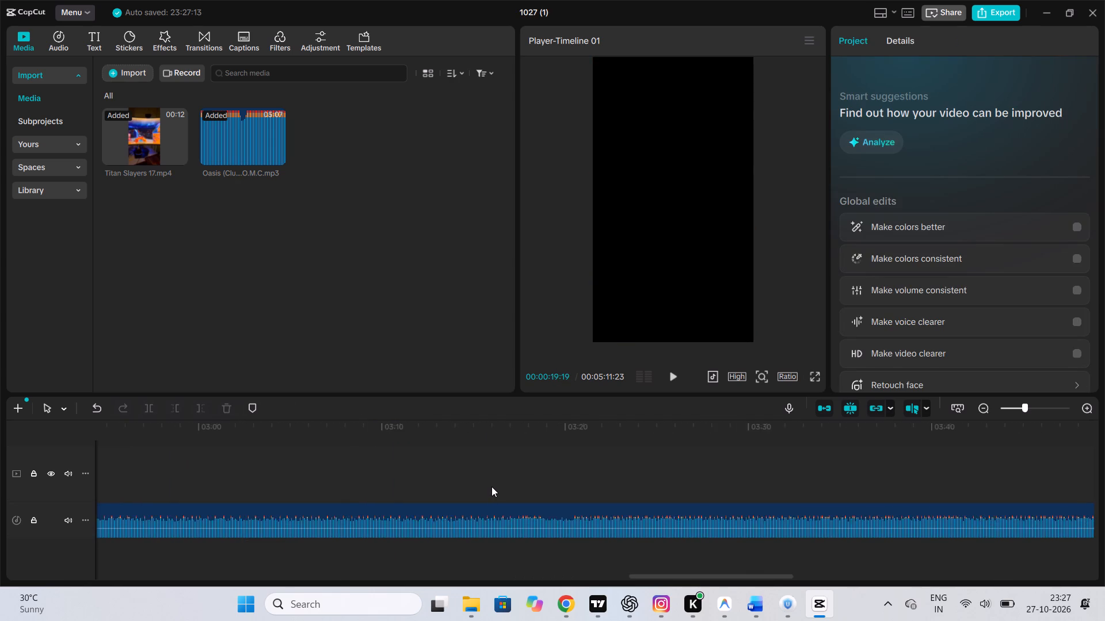
{"action": "scroll", "coordinate": [491, 486], "scroll_direction": "left", "scroll_amount": 2}
{"action": "left_click", "coordinate": [491, 486]}
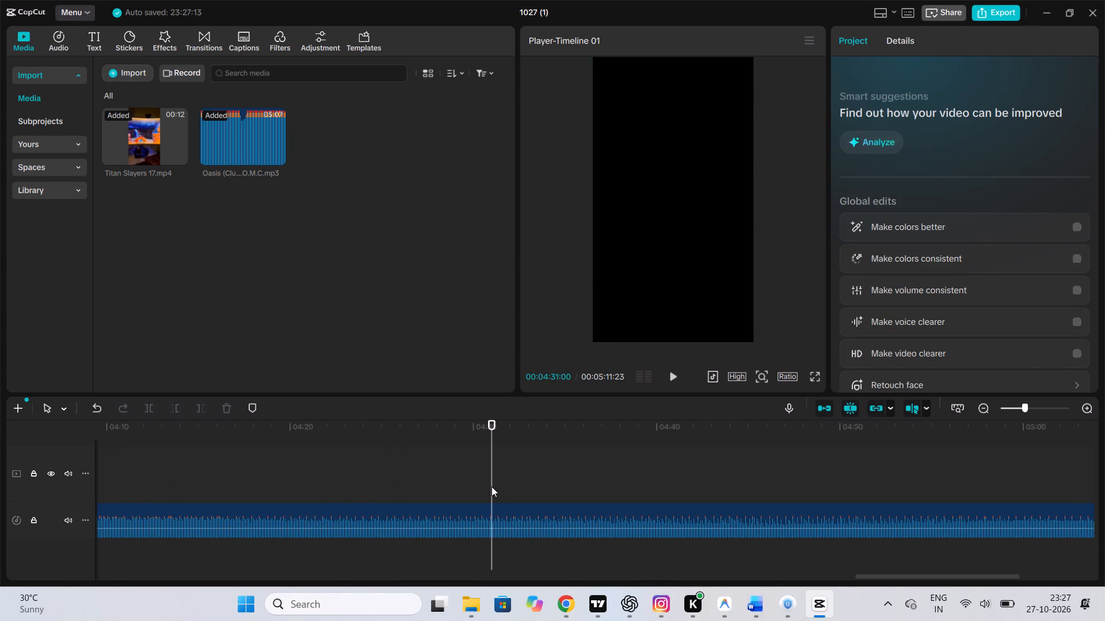
{"action": "scroll", "coordinate": [491, 486], "scroll_direction": "right", "scroll_amount": 2}
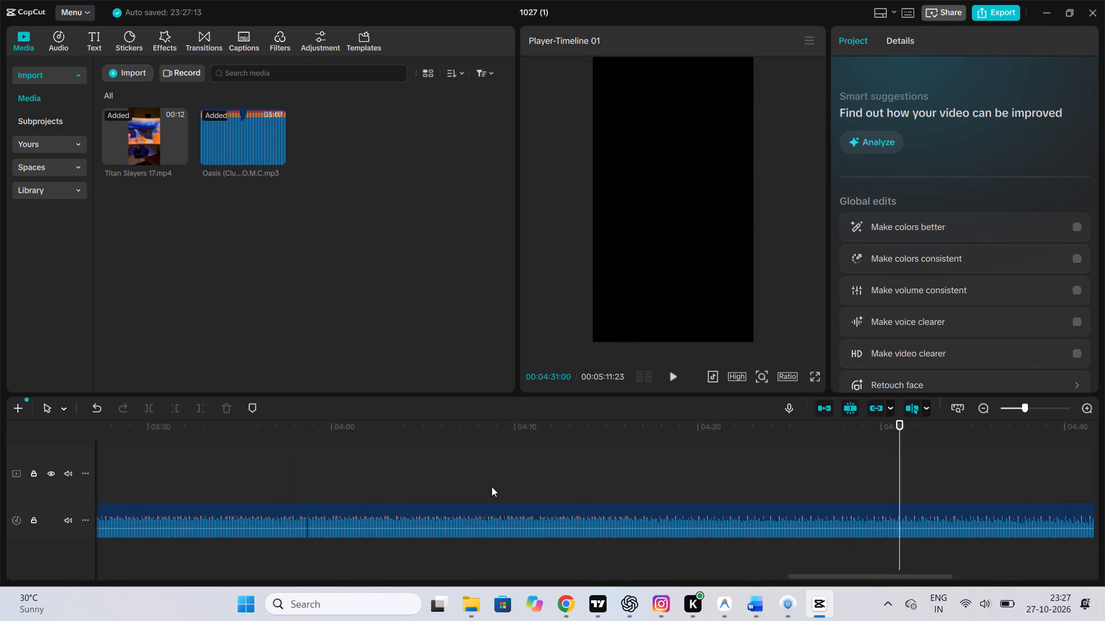
{"action": "scroll", "coordinate": [491, 486], "scroll_direction": "right", "scroll_amount": 2}
{"action": "left_click", "coordinate": [491, 486]}
{"action": "scroll", "coordinate": [491, 486], "scroll_direction": "right", "scroll_amount": 1}
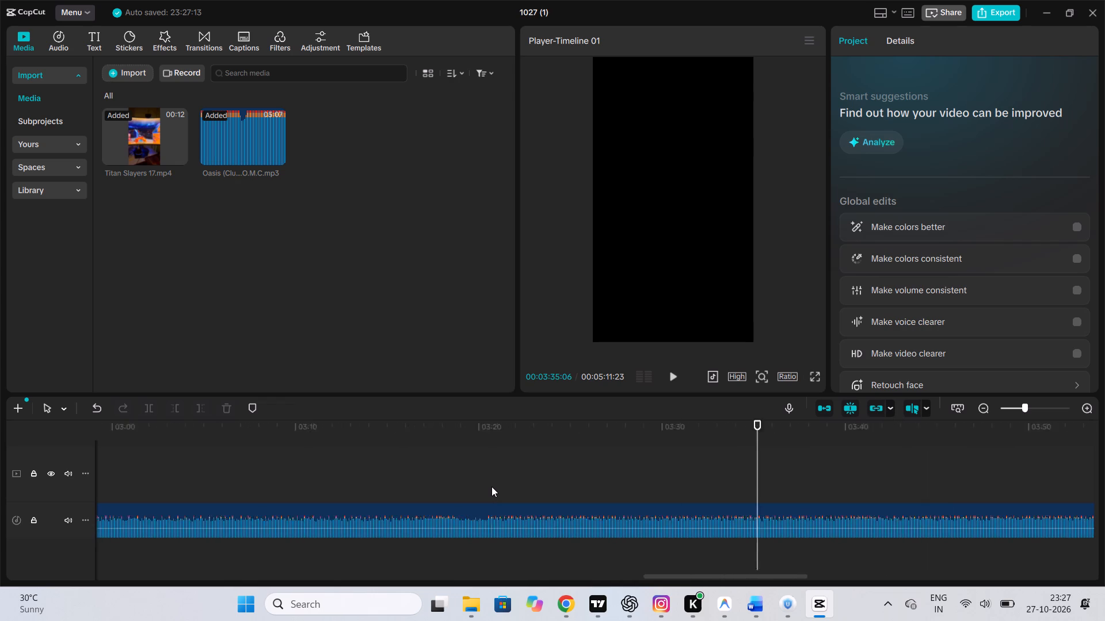
{"action": "scroll", "coordinate": [491, 486], "scroll_direction": "right", "scroll_amount": 2}
{"action": "left_click", "coordinate": [491, 486]}
{"action": "scroll", "coordinate": [491, 486], "scroll_direction": "right", "scroll_amount": 1}
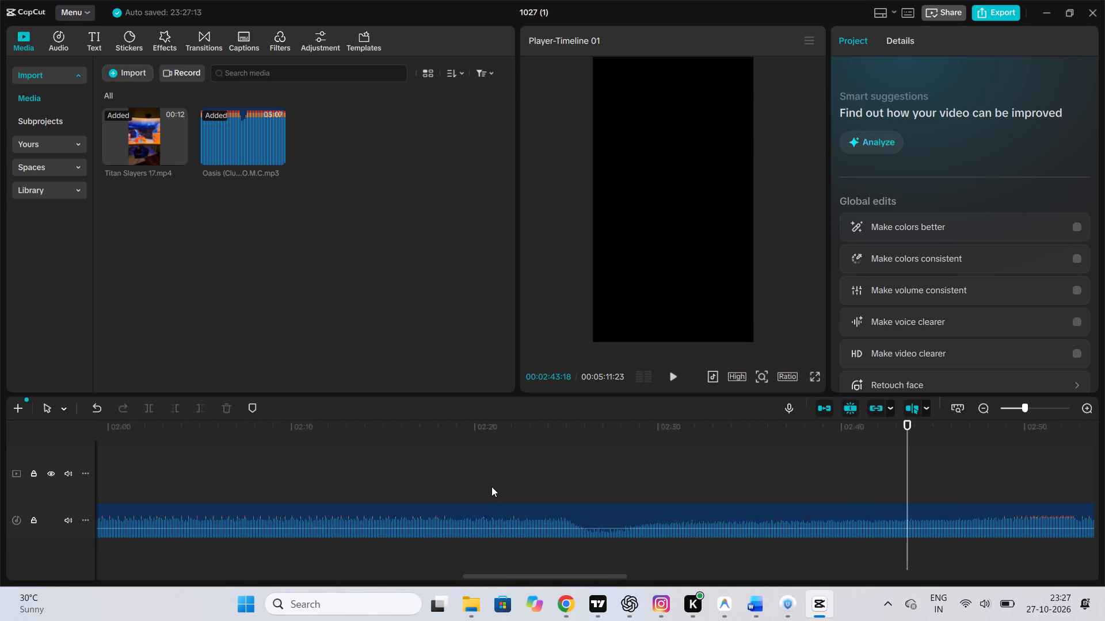
{"action": "scroll", "coordinate": [491, 486], "scroll_direction": "right", "scroll_amount": 1}
{"action": "left_click", "coordinate": [491, 486]}
{"action": "key", "text": "space"}
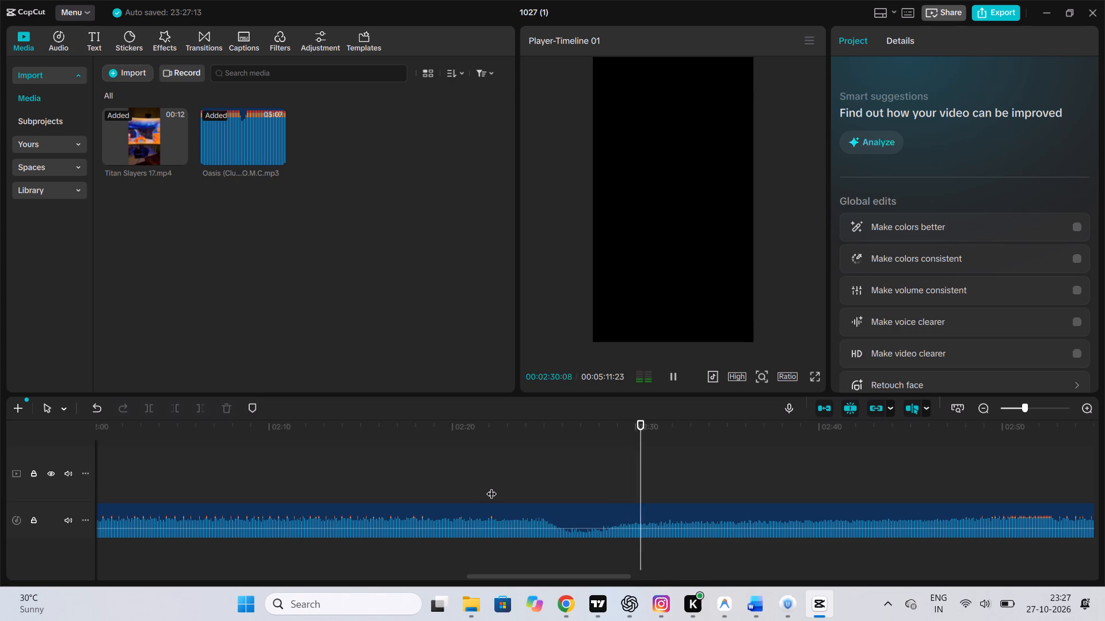
Split the Oasis (Club Mix) audio at 00:02:27:16 and delete the part before the split.
{"action": "scroll", "coordinate": [491, 486], "scroll_direction": "left", "scroll_amount": 1}
{"action": "left_click", "coordinate": [482, 482]}
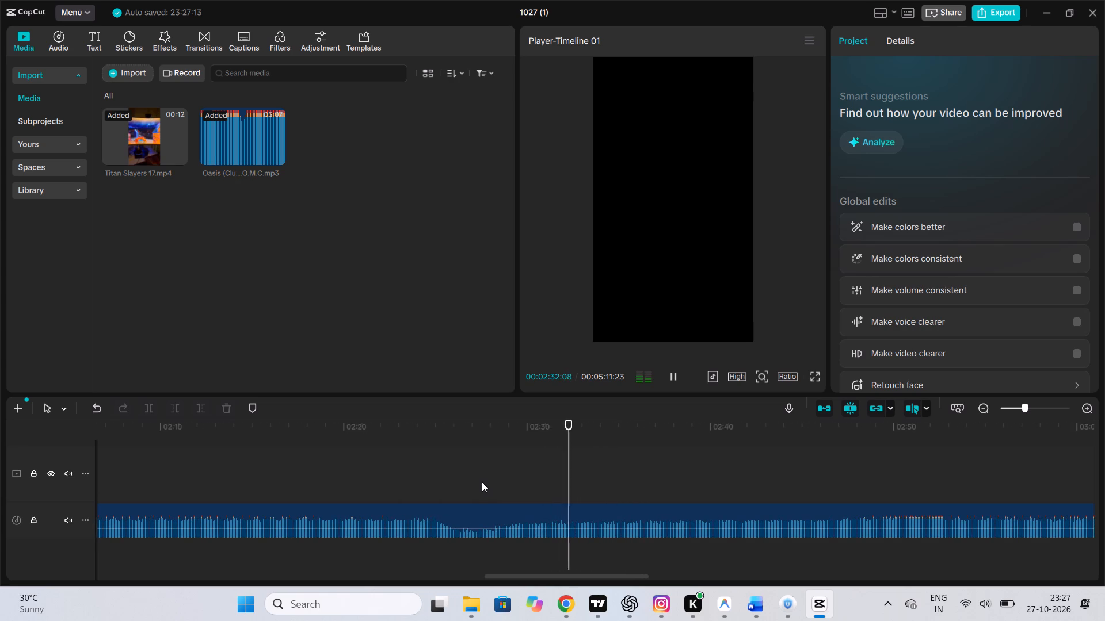
{"action": "left_click", "coordinate": [392, 524]}
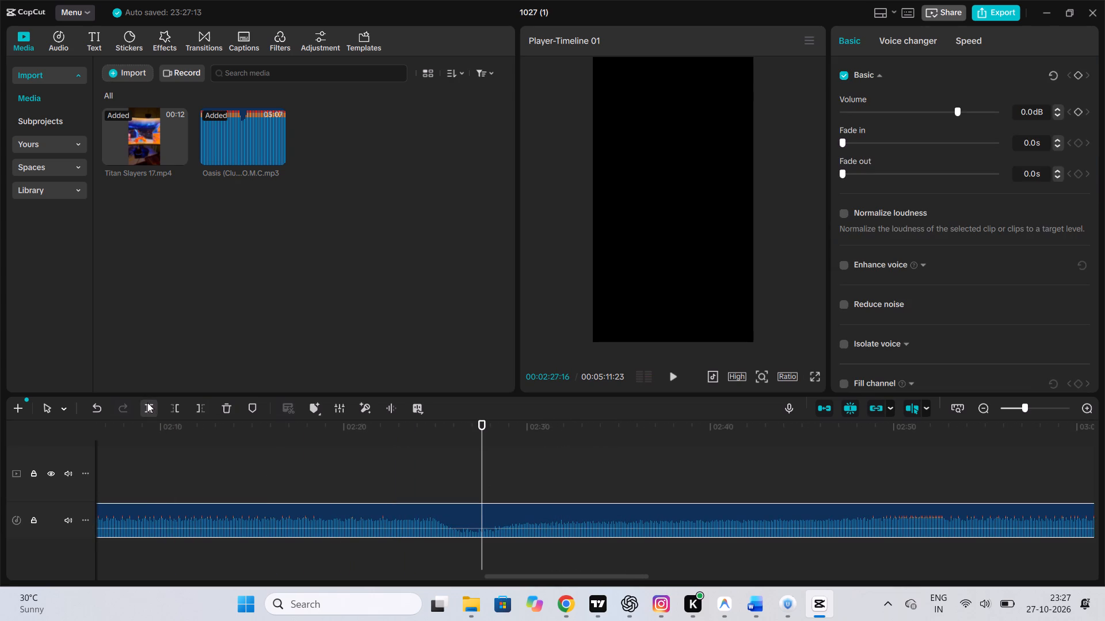
{"action": "left_click", "coordinate": [147, 402]}
{"action": "left_click", "coordinate": [289, 526]}
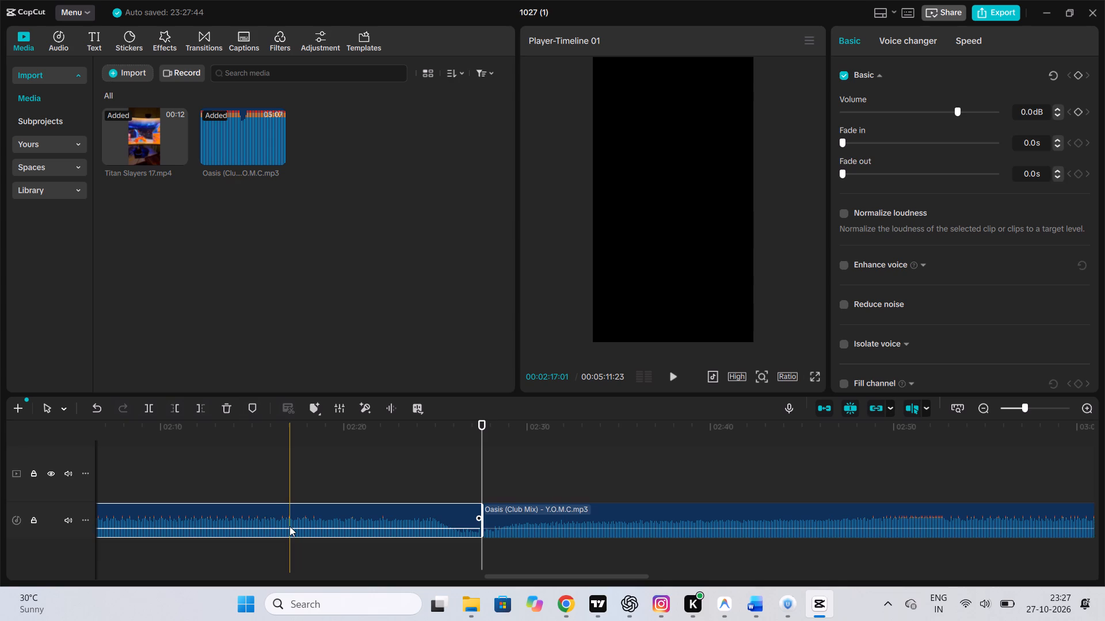
{"action": "left_click", "coordinate": [223, 408]}
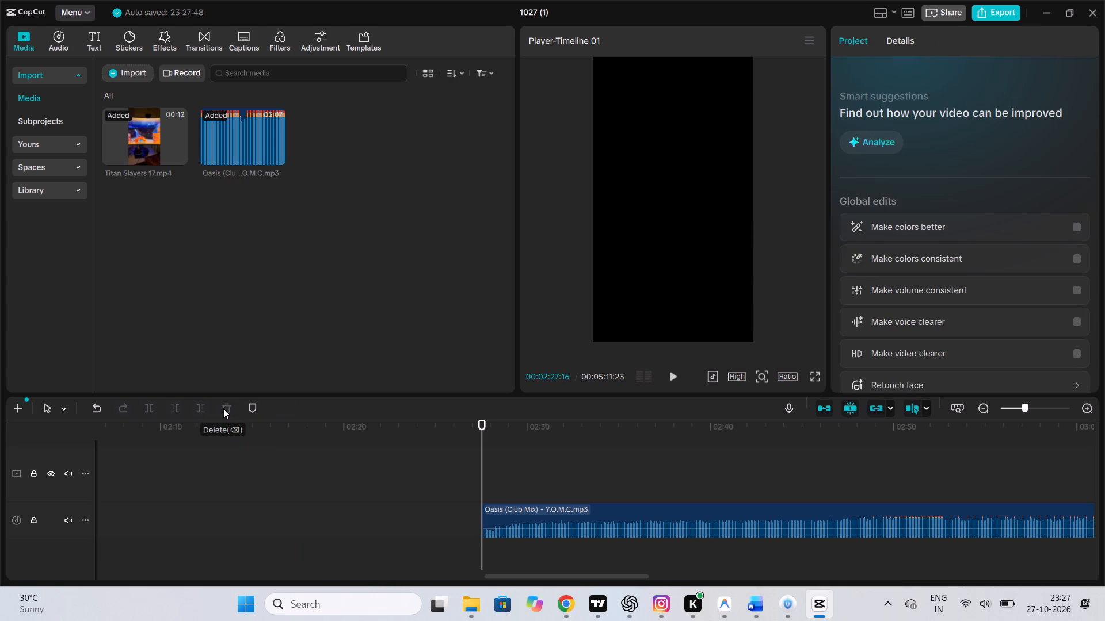
Move the trimmed Oasis (Club Mix) audio clip back to the start of the timeline, beneath the Titan Slayers 17 clip.
{"action": "left_click_drag", "start_coordinate": [572, 522], "coordinate": [170, 507]}
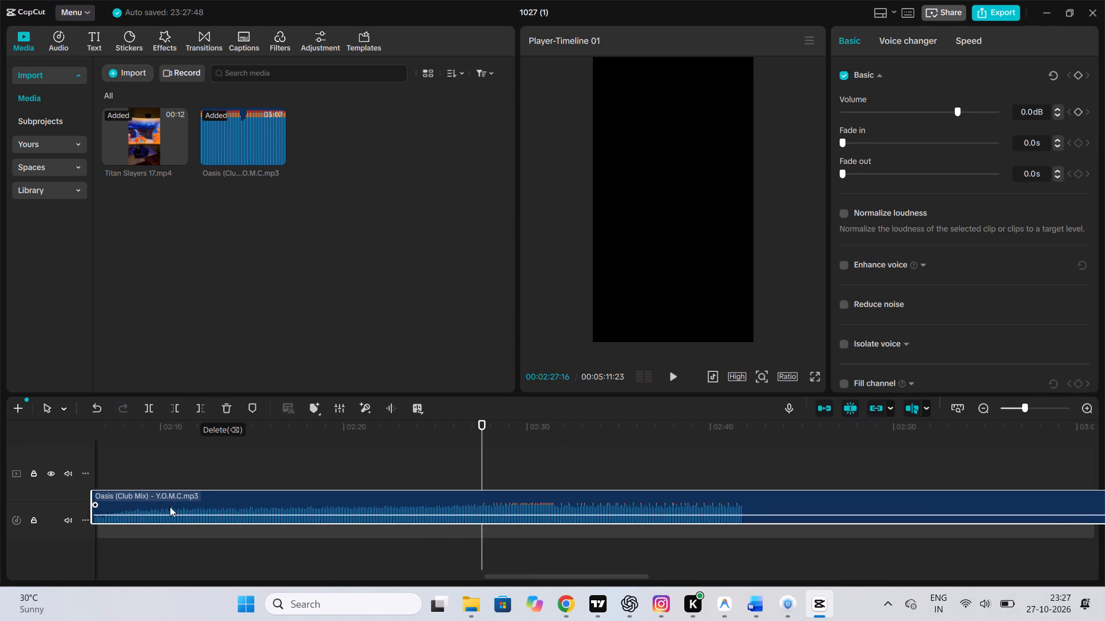
{"action": "left_click_drag", "start_coordinate": [170, 507], "coordinate": [162, 506]}
{"action": "scroll", "coordinate": [289, 492], "scroll_direction": "right", "scroll_amount": 5}
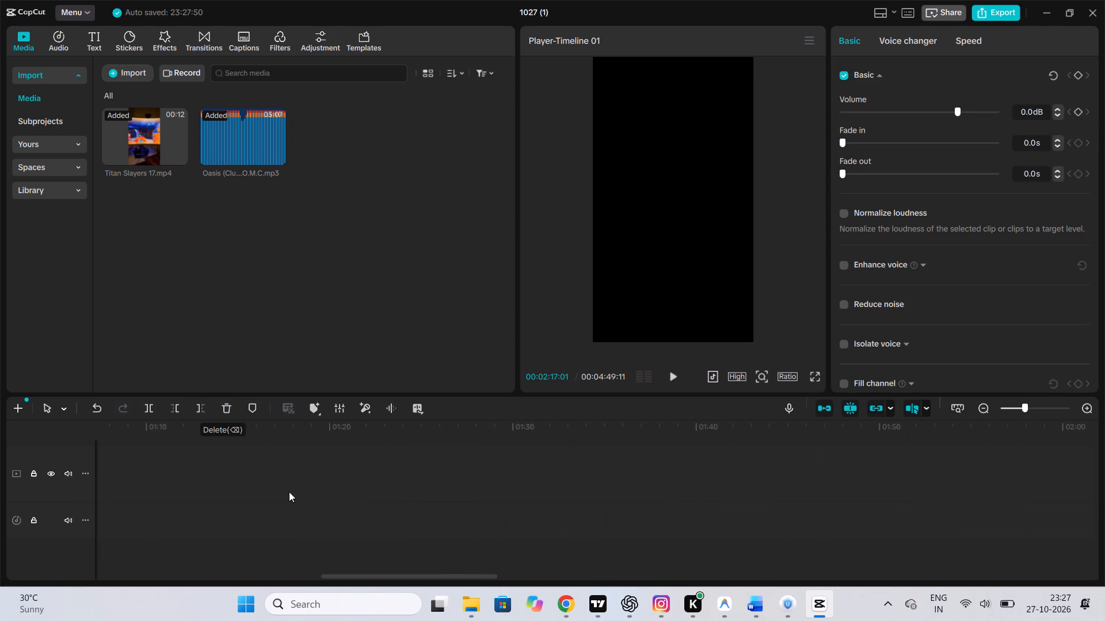
{"action": "scroll", "coordinate": [289, 492], "scroll_direction": "left", "scroll_amount": 1}
{"action": "left_click_drag", "start_coordinate": [1028, 519], "coordinate": [248, 486]}
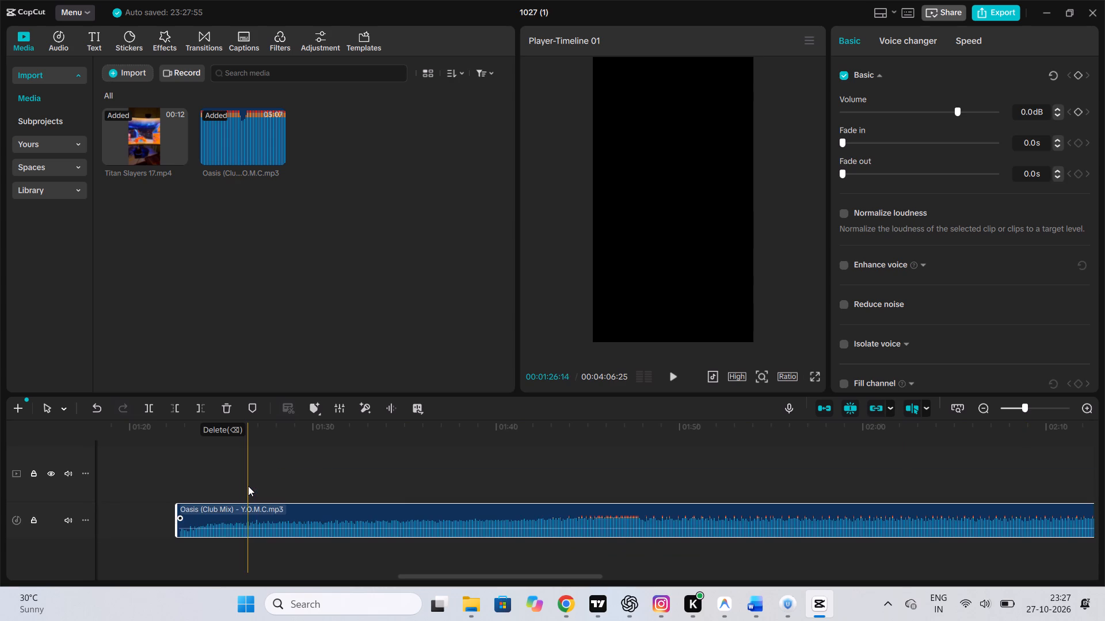
{"action": "scroll", "coordinate": [248, 486], "scroll_direction": "right", "scroll_amount": 2}
{"action": "left_click_drag", "start_coordinate": [924, 516], "coordinate": [745, 522]}
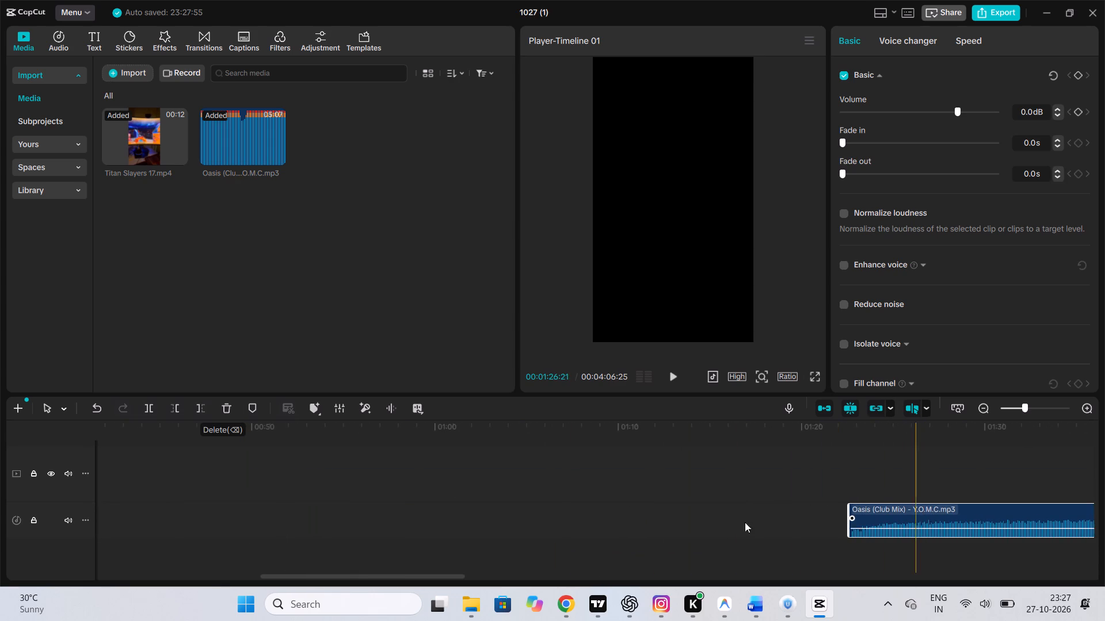
{"action": "left_click_drag", "start_coordinate": [745, 522], "coordinate": [169, 489]}
{"action": "scroll", "coordinate": [169, 489], "scroll_direction": "right", "scroll_amount": 2}
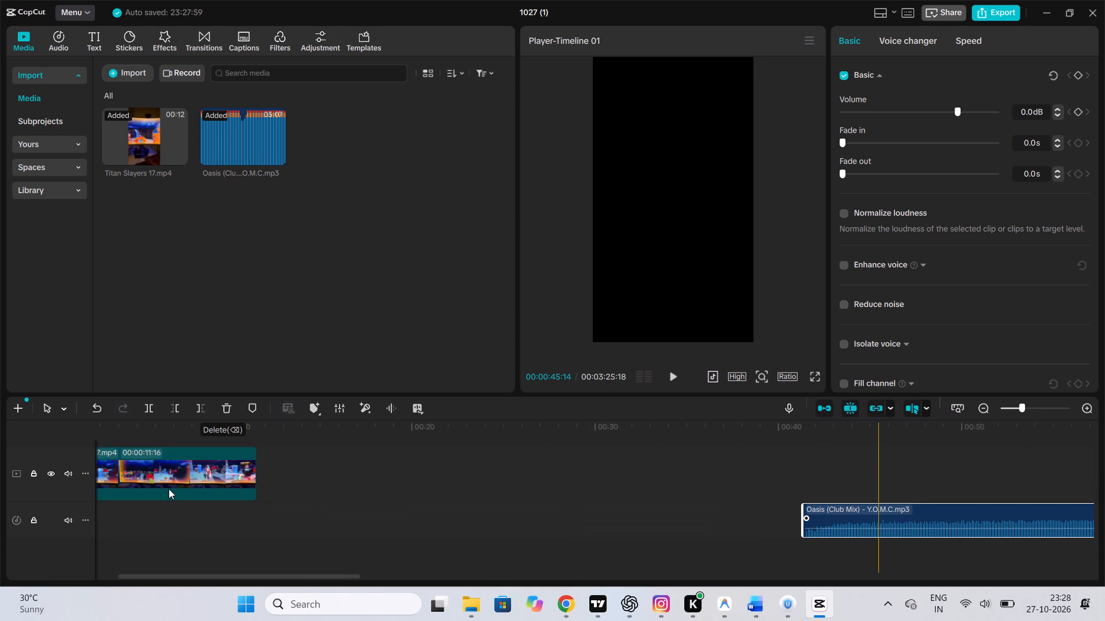
{"action": "left_click_drag", "start_coordinate": [867, 528], "coordinate": [163, 560]}
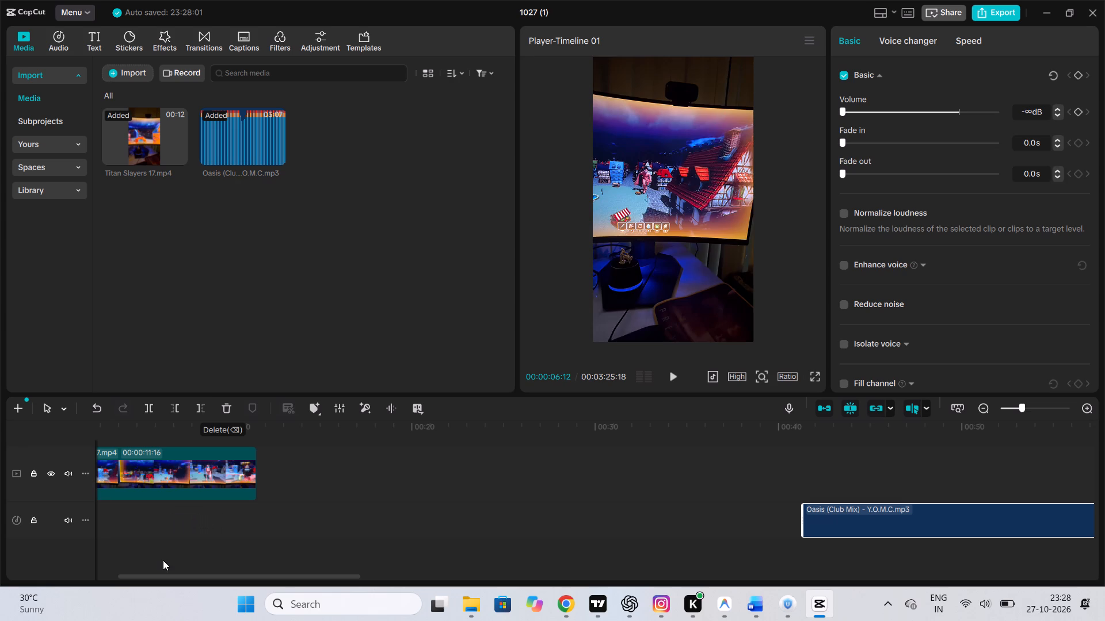
{"action": "key", "text": "ctrl+z"}
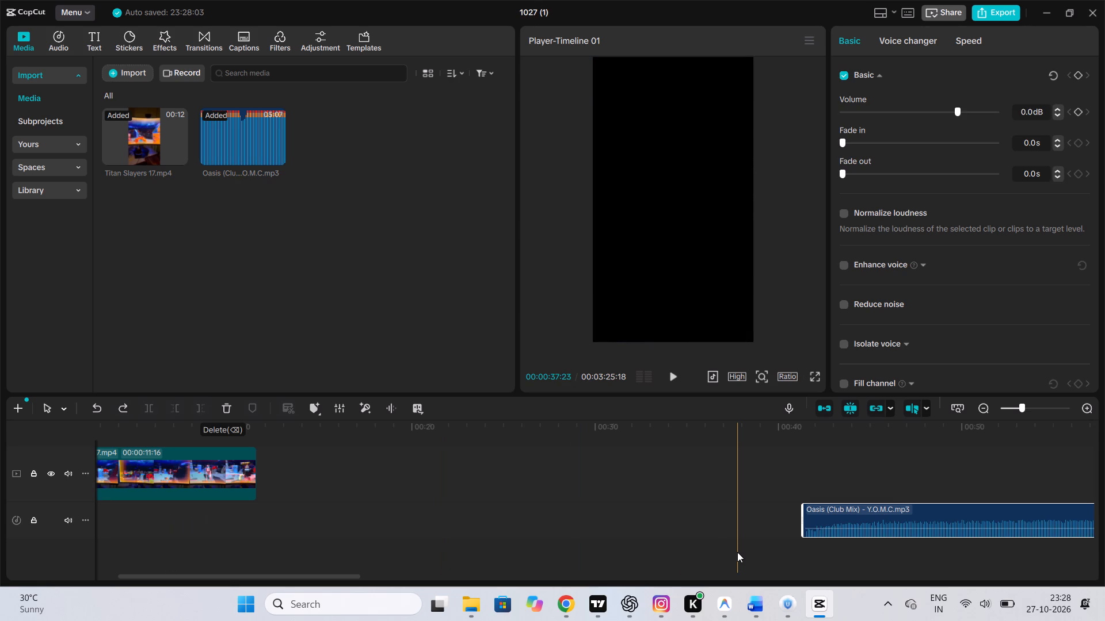
{"action": "left_click_drag", "start_coordinate": [893, 517], "coordinate": [197, 505]}
{"action": "scroll", "coordinate": [197, 505], "scroll_direction": "right", "scroll_amount": 5}
{"action": "left_click_drag", "start_coordinate": [278, 517], "coordinate": [220, 516]}
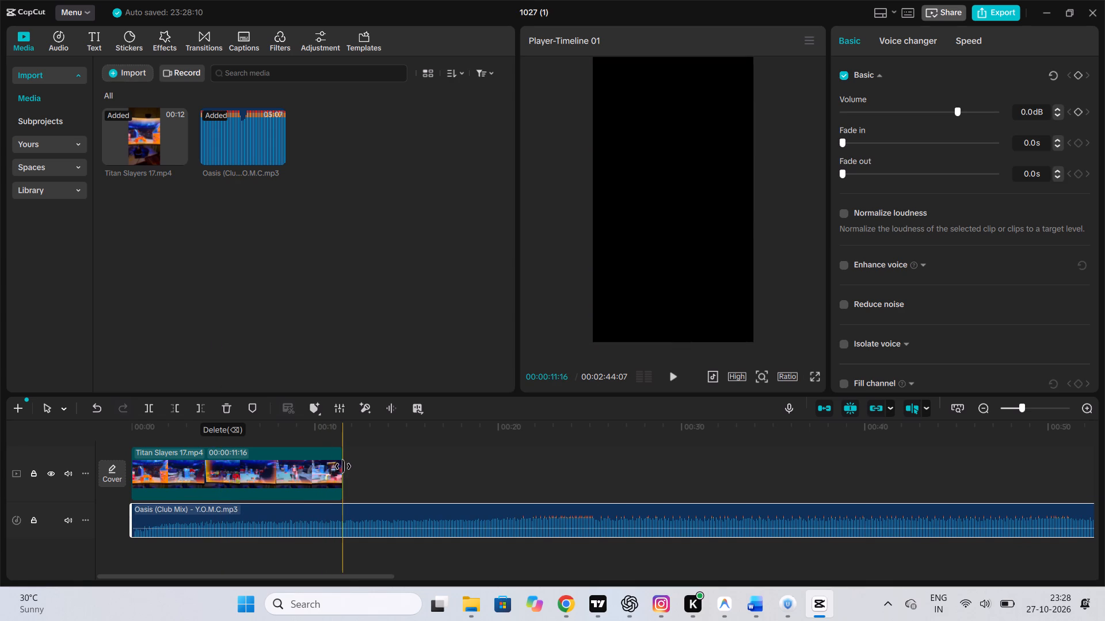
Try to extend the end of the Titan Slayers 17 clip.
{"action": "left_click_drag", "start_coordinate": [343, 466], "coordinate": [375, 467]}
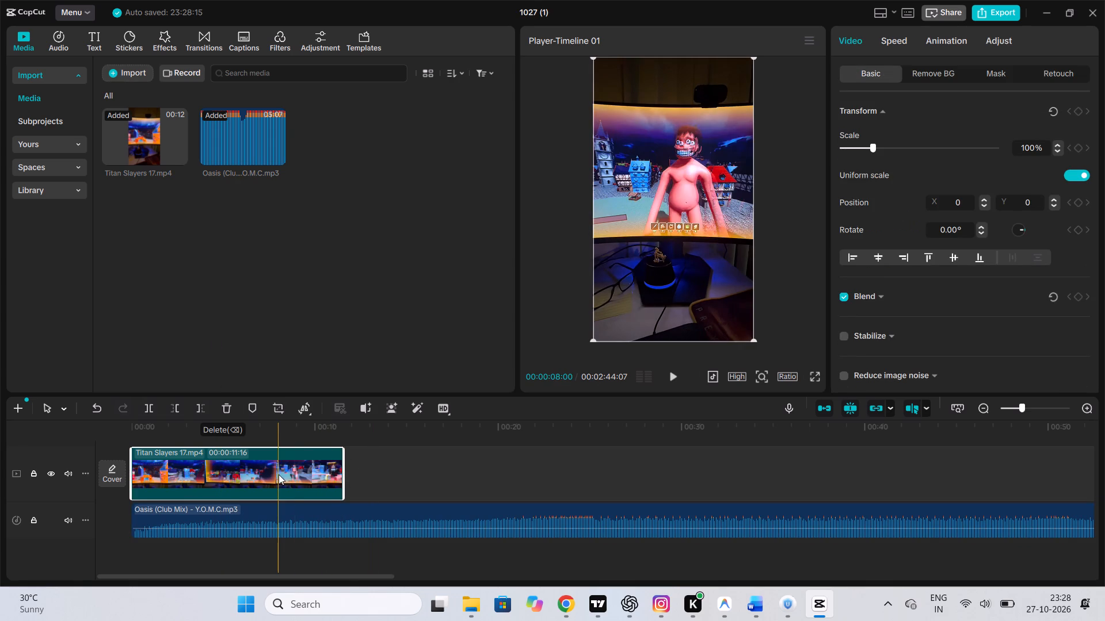
Play the timeline from near the start of Titan Slayers 17 to check the video against the Oasis audio.
{"action": "scroll", "coordinate": [279, 474], "scroll_direction": "up", "scroll_amount": 2, "text": "ctrl"}
{"action": "scroll", "coordinate": [279, 474], "scroll_direction": "right", "scroll_amount": 3}
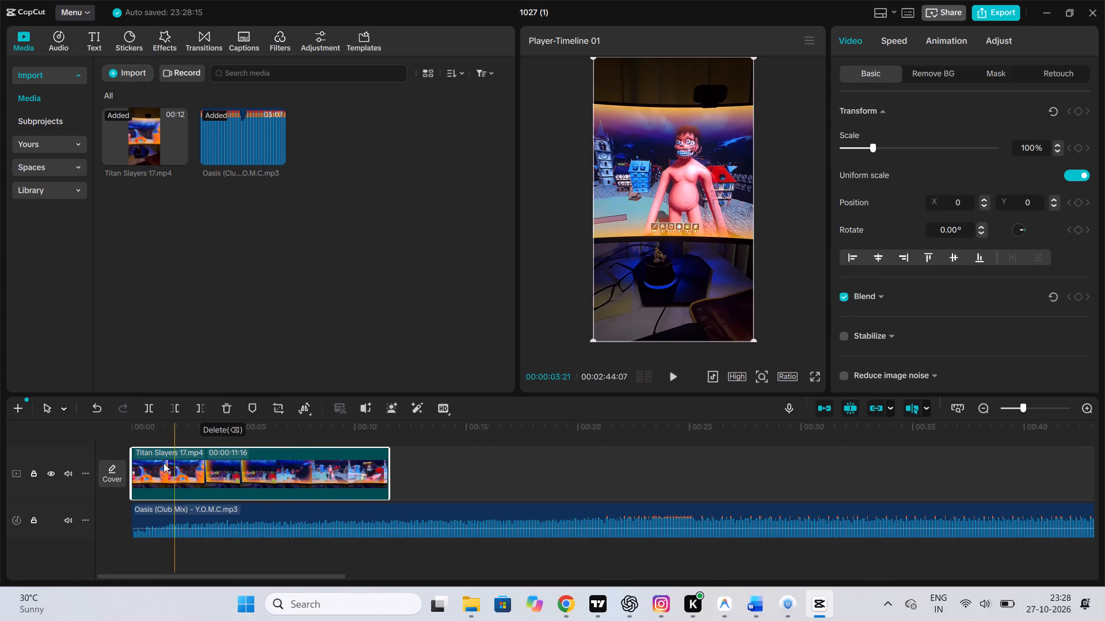
{"action": "left_click", "coordinate": [144, 462]}
{"action": "key", "text": "space"}
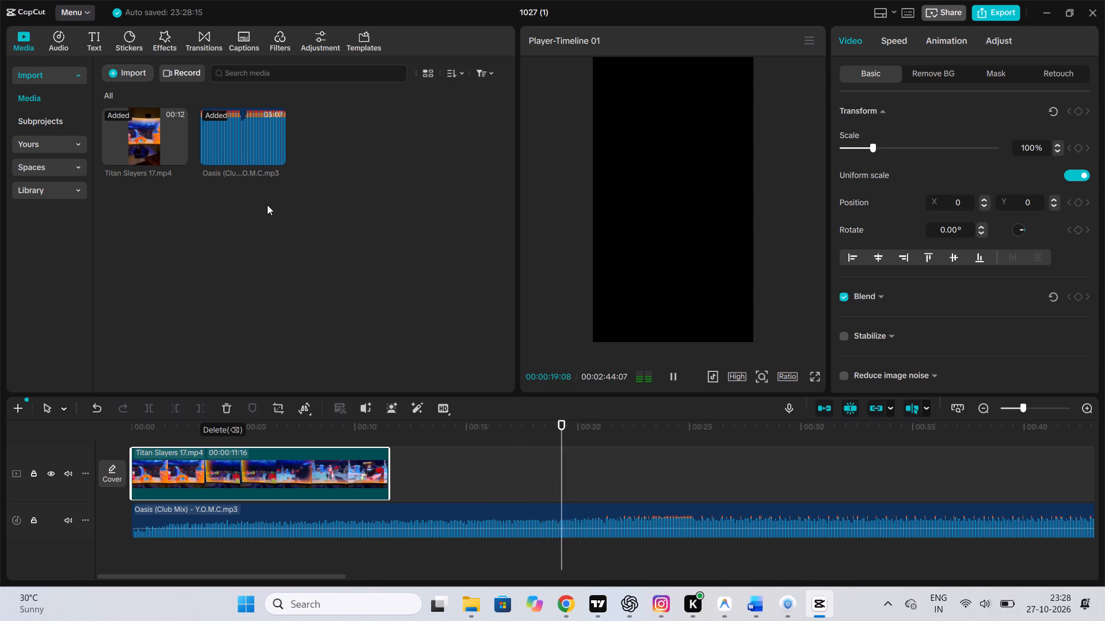
Import Titan Slayers 4 from the ROBLOXX CLIP folder and add it to the timeline after the Titan Slayers 17 clip.
{"action": "left_click", "coordinate": [131, 71]}
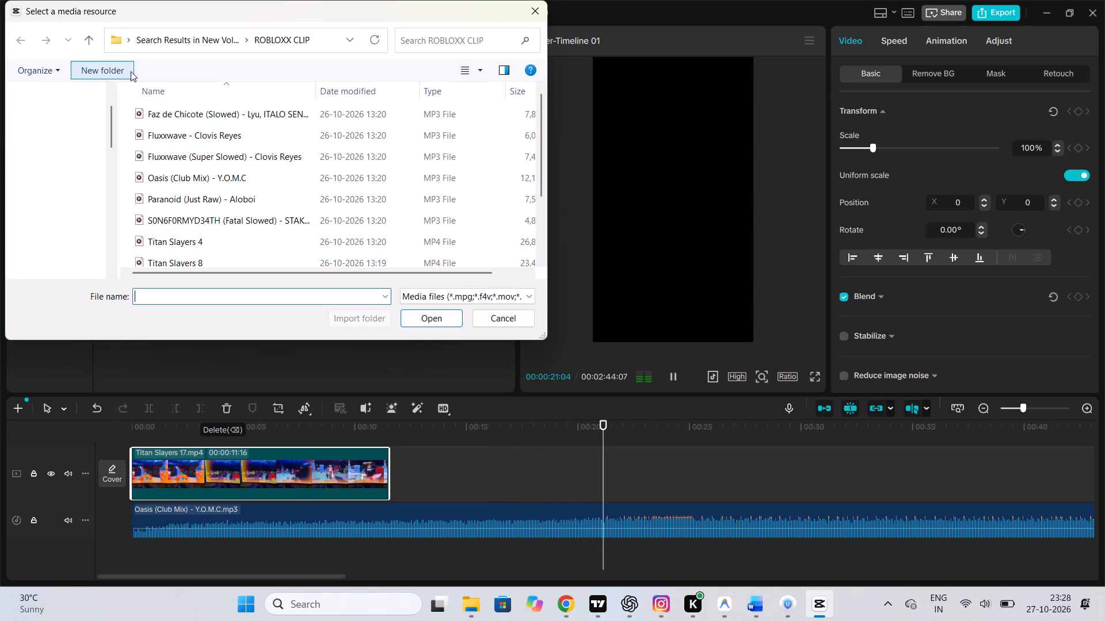
{"action": "scroll", "coordinate": [211, 218], "scroll_direction": "down", "scroll_amount": 2}
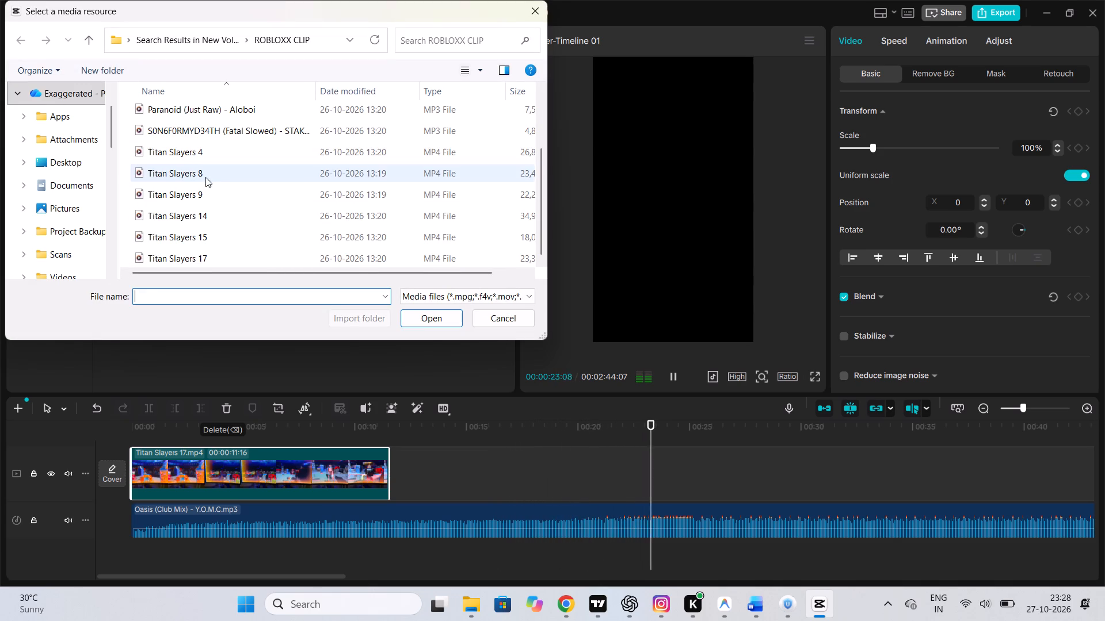
{"action": "left_click", "coordinate": [206, 157]}
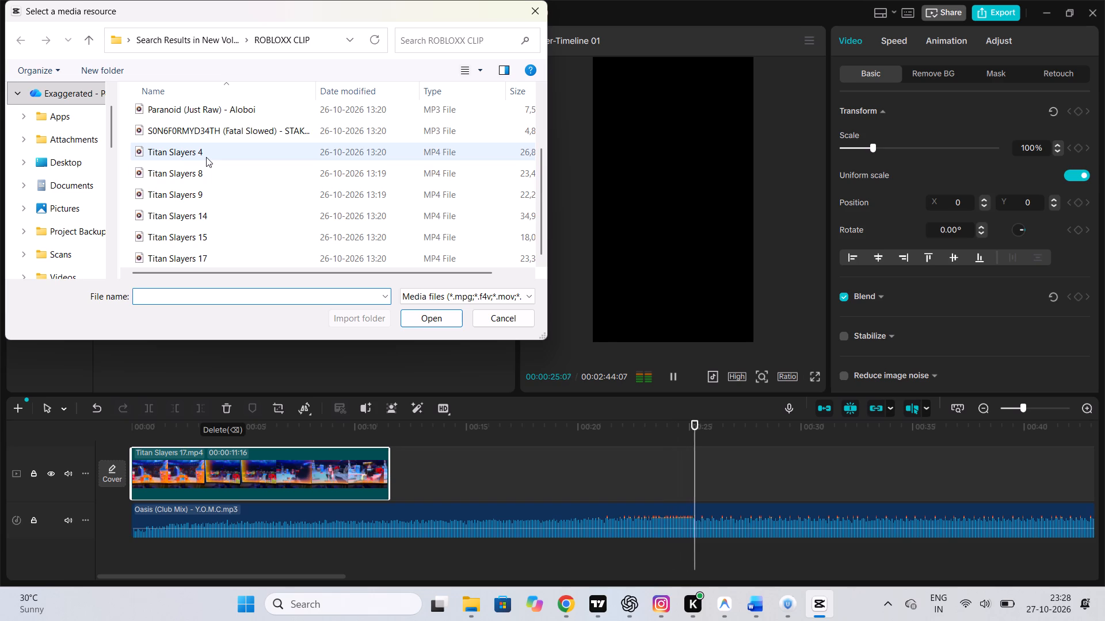
{"action": "left_click", "coordinate": [433, 323]}
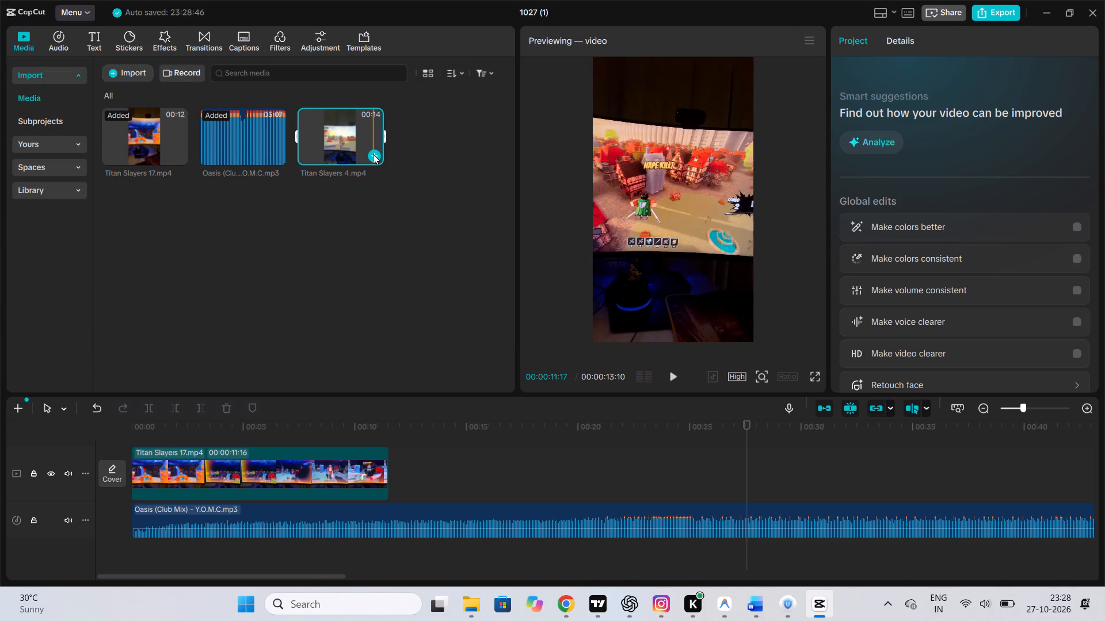
{"action": "left_click", "coordinate": [373, 154]}
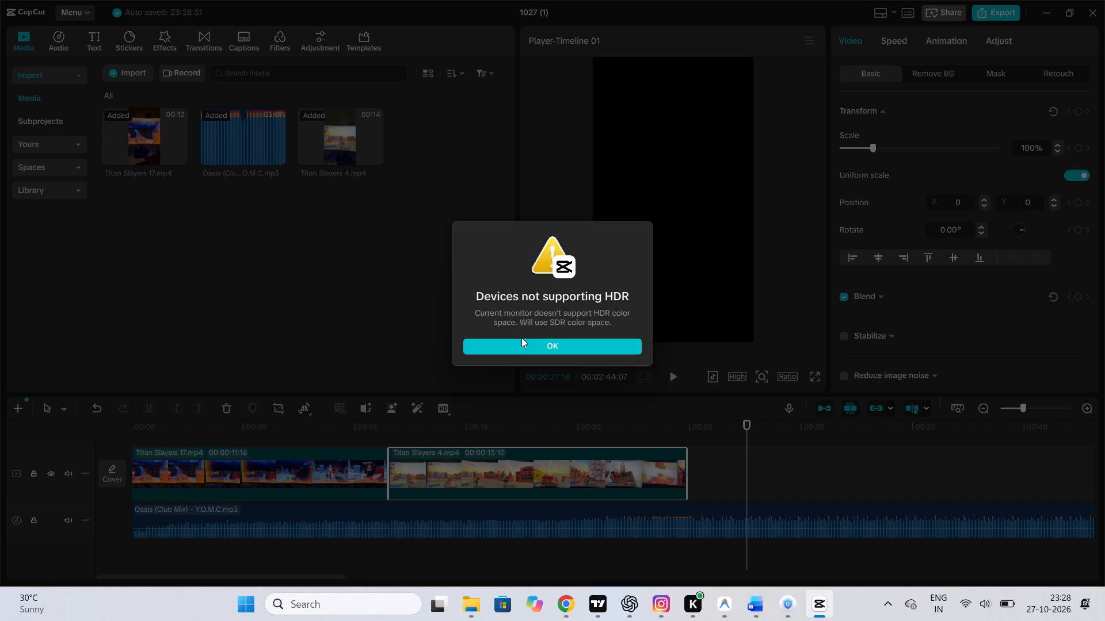
{"action": "left_click", "coordinate": [520, 339]}
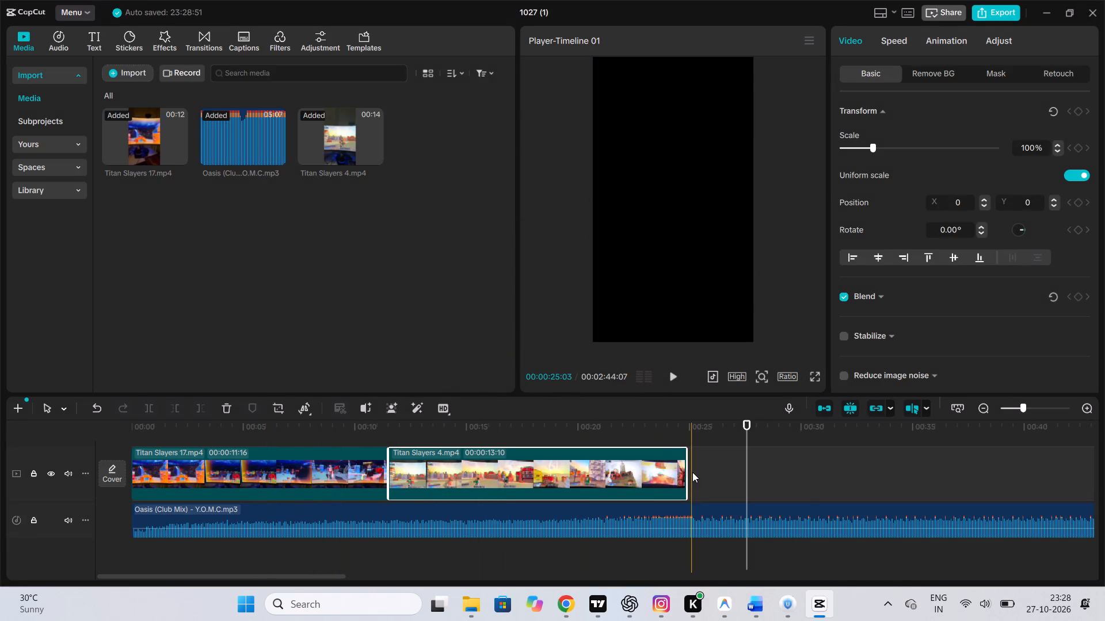
Play back the passage where Titan Slayers 17 changes to Titan Slayers 4 to check it against the music.
{"action": "left_click", "coordinate": [329, 478]}
{"action": "key", "text": "space"}
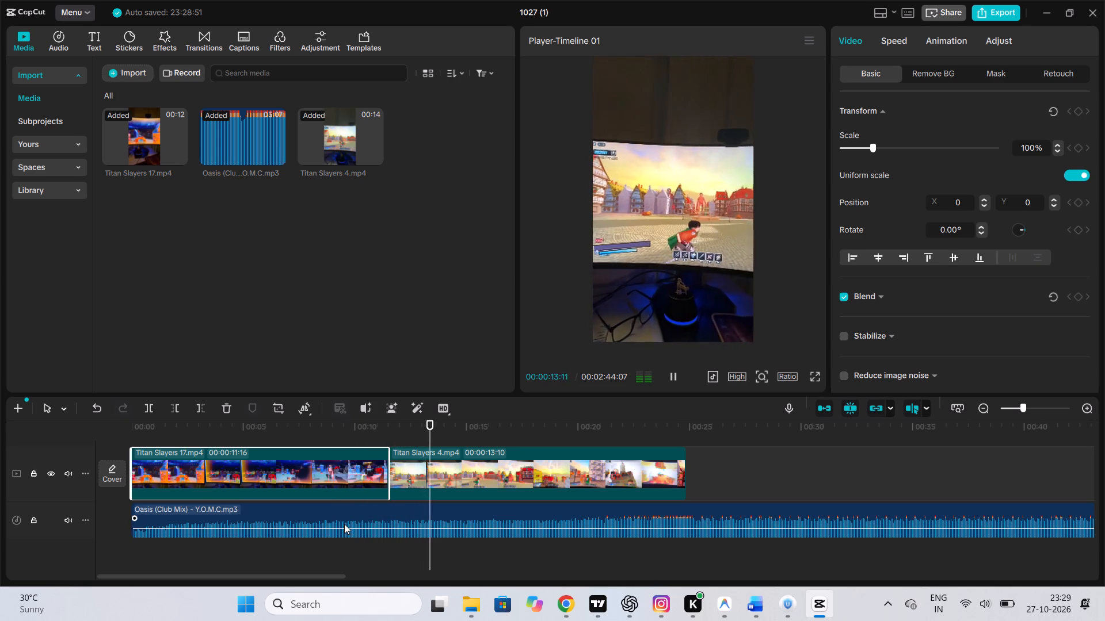
{"action": "left_click", "coordinate": [382, 517]}
{"action": "left_click", "coordinate": [390, 512]}
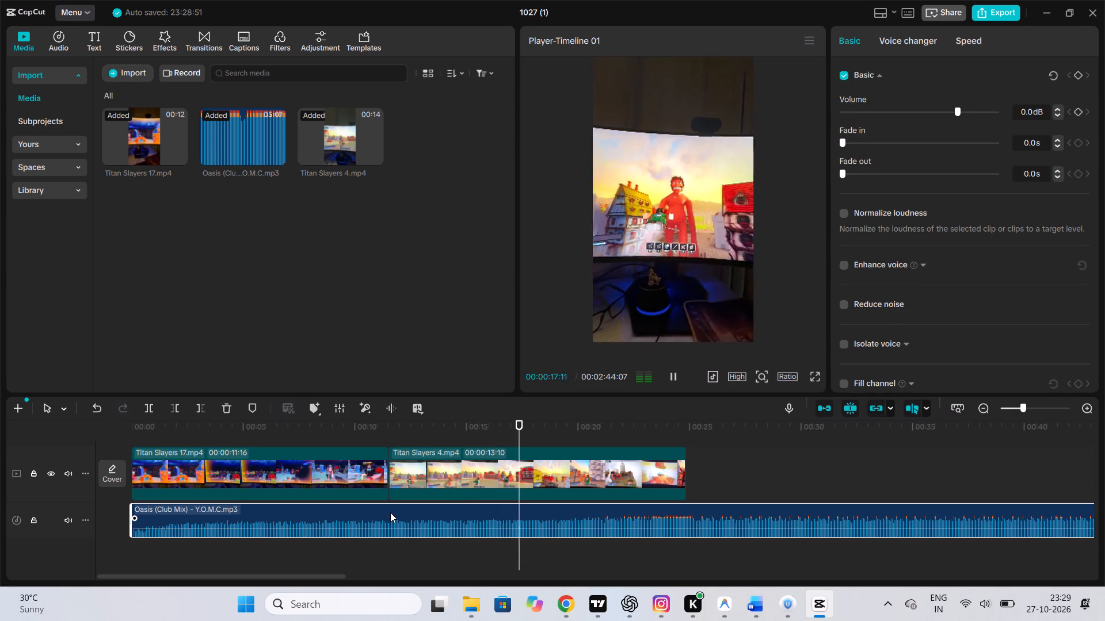
{"action": "left_click", "coordinate": [393, 480]}
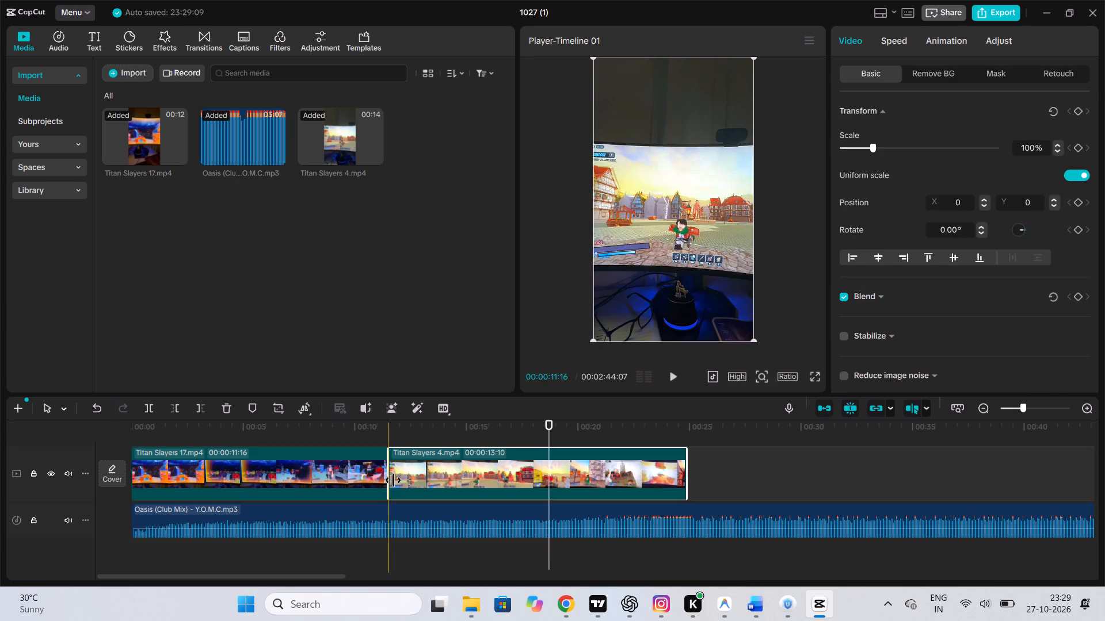
Trim off the Oasis audio before 00:00:11:16, where Titan Slayers 4 begins, and move the remainder to the timeline start.
{"action": "left_click_drag", "start_coordinate": [547, 431], "coordinate": [386, 439]}
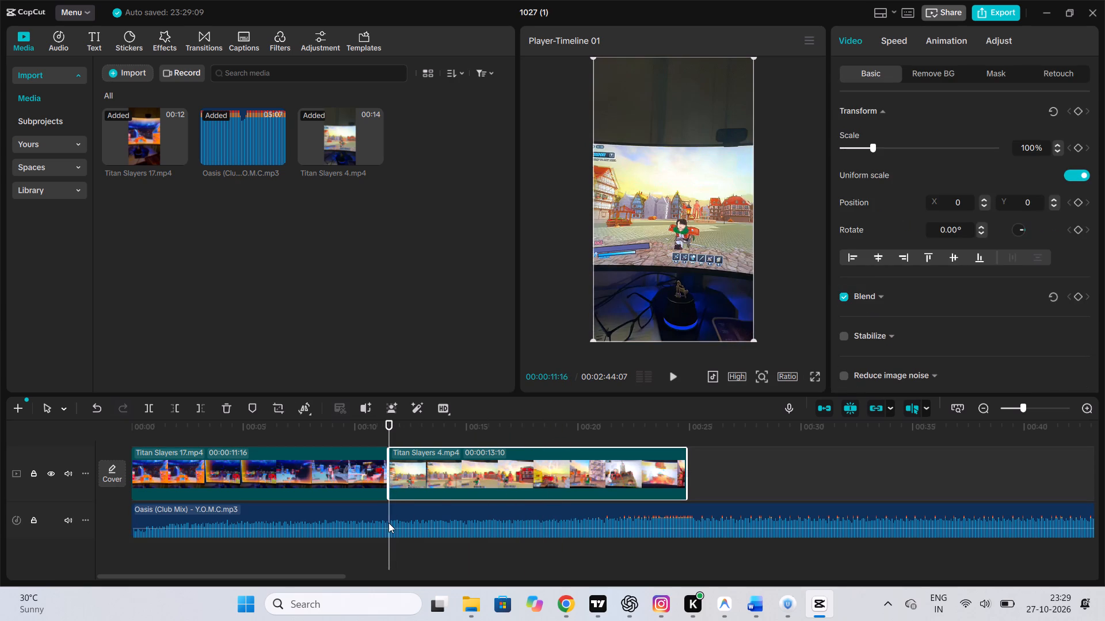
{"action": "left_click", "coordinate": [388, 523]}
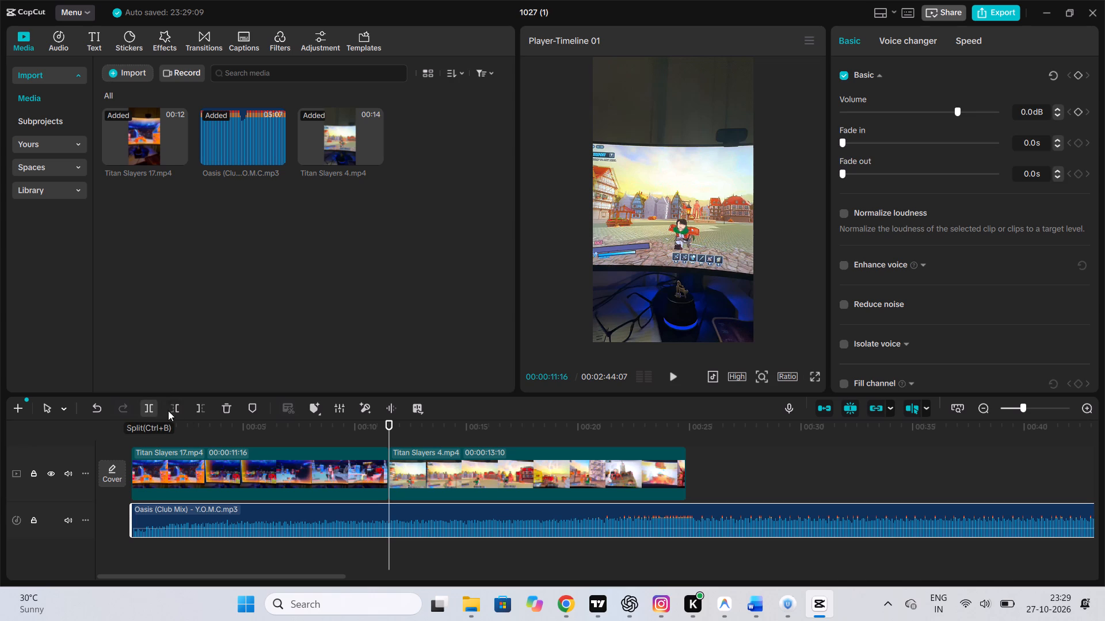
{"action": "left_click", "coordinate": [179, 411]}
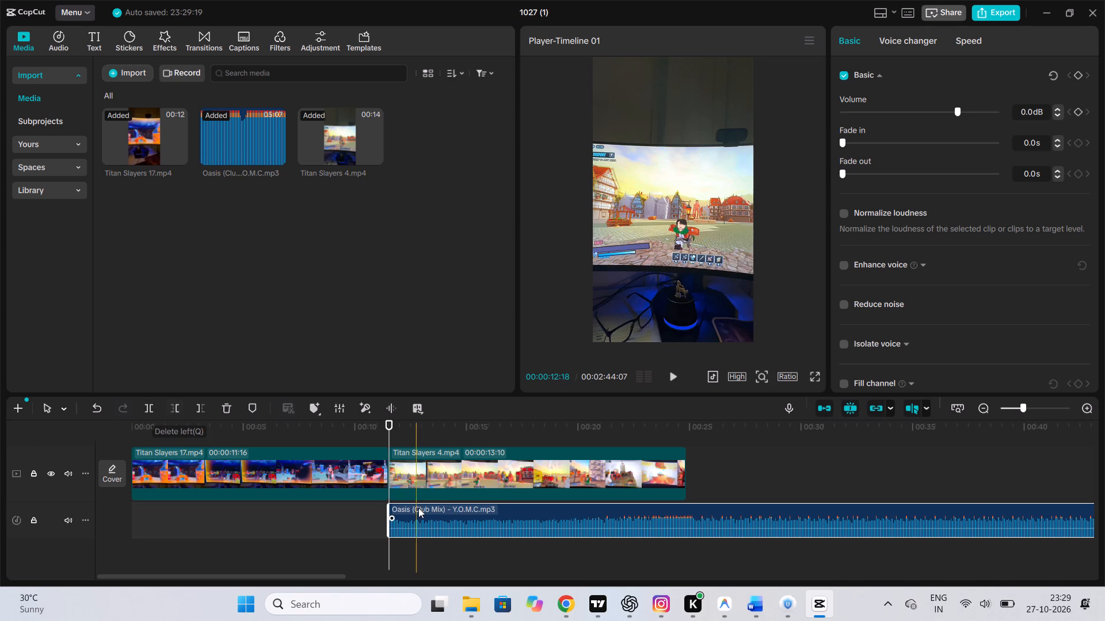
{"action": "left_click_drag", "start_coordinate": [433, 510], "coordinate": [178, 507]}
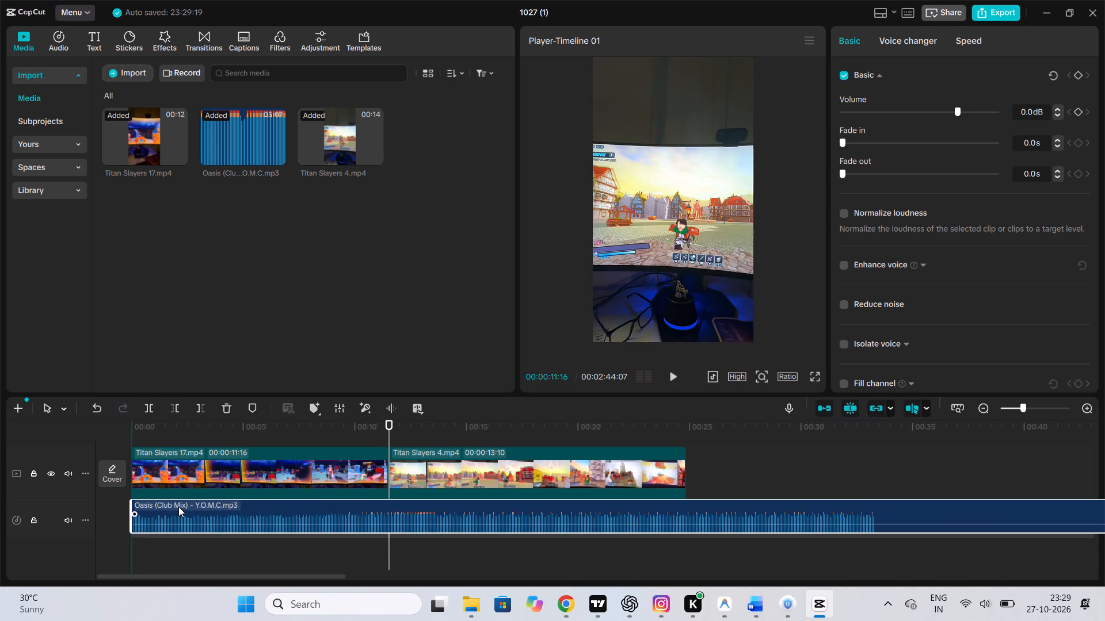
{"action": "left_click_drag", "start_coordinate": [178, 507], "coordinate": [179, 508]}
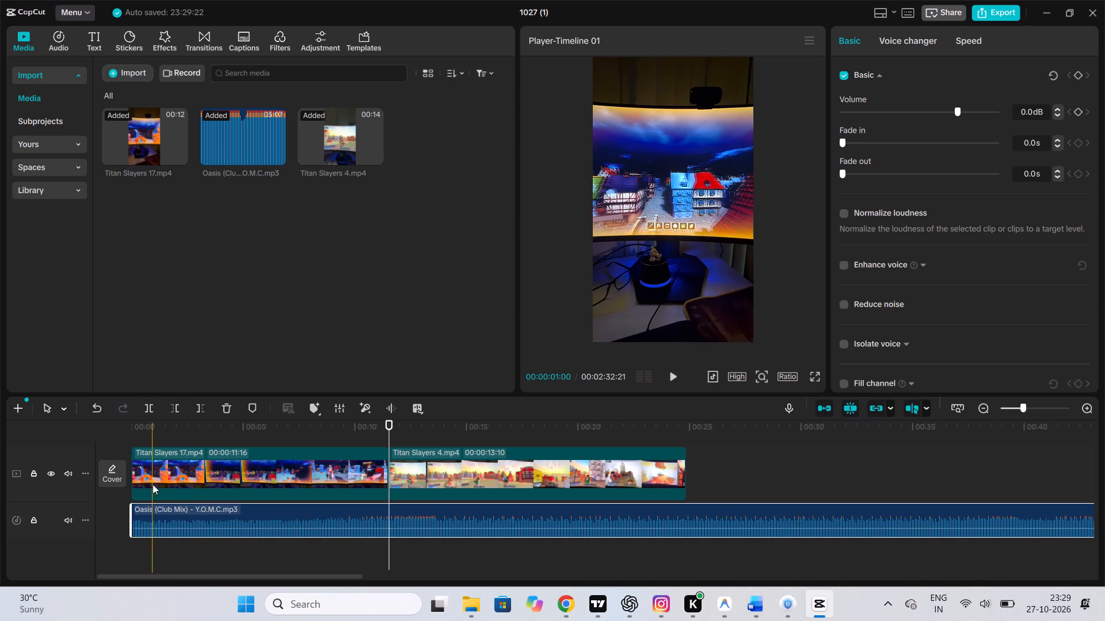
Play both Titan Slayers clips from about 00:00:01 to check how they fit the repositioned Oasis audio.
{"action": "left_click", "coordinate": [151, 484]}
{"action": "key", "text": "space"}
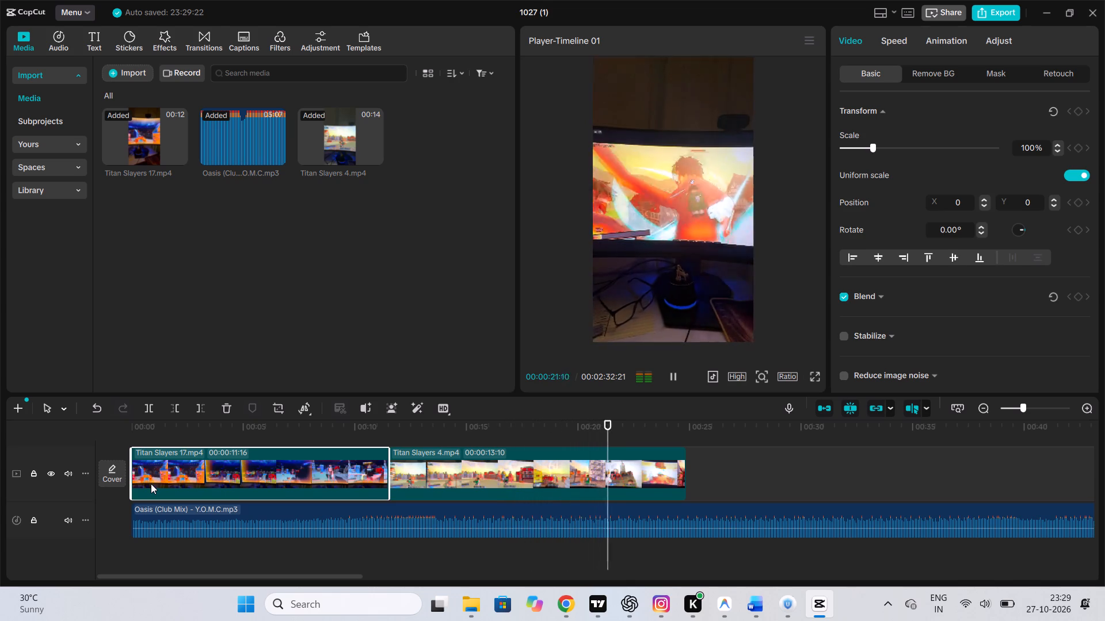
{"action": "left_click", "coordinate": [187, 526]}
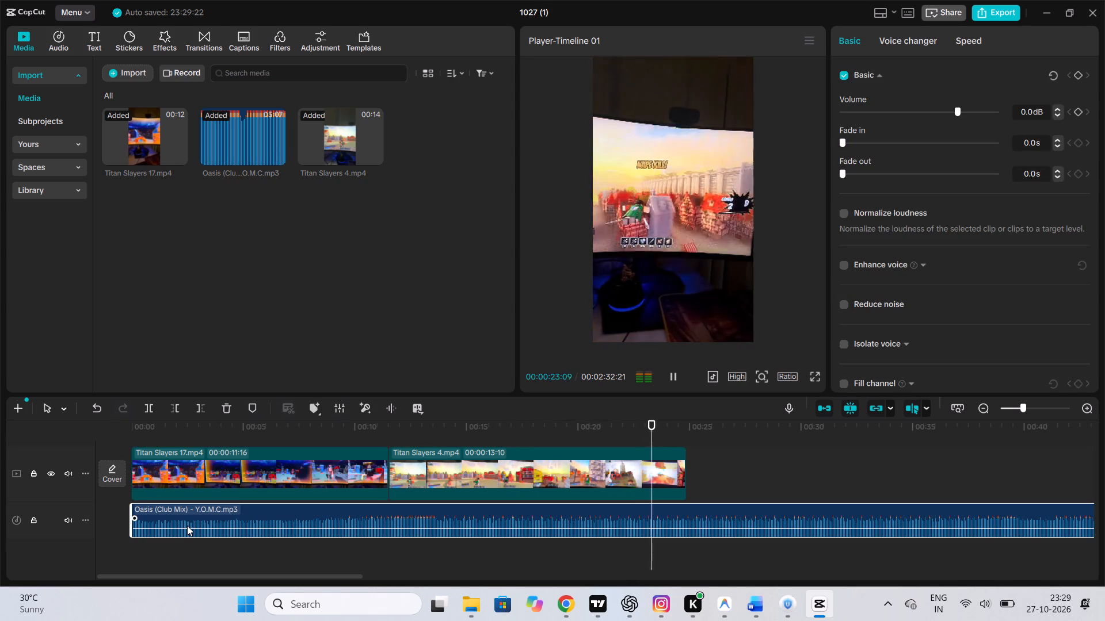
{"action": "double_click", "coordinate": [187, 526]}
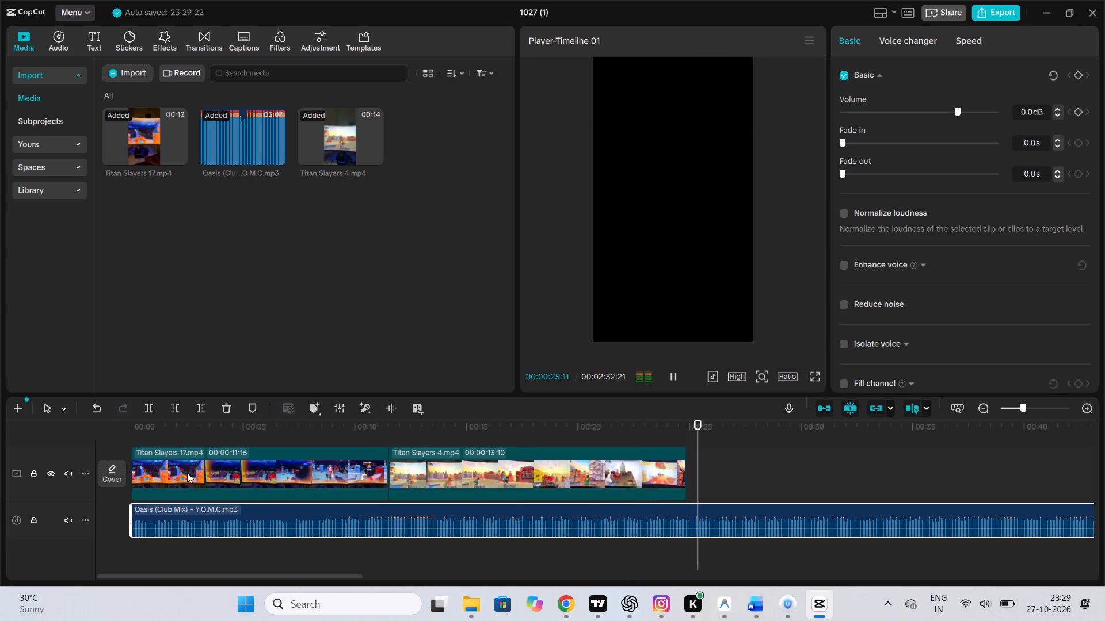
{"action": "double_click", "coordinate": [187, 473]}
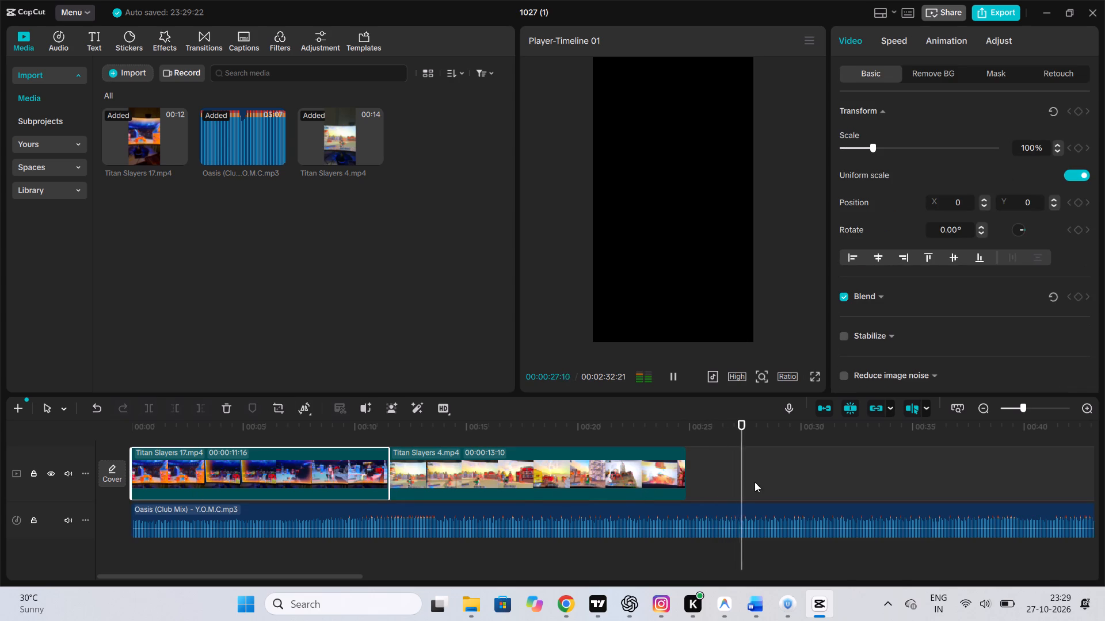
{"action": "left_click_drag", "start_coordinate": [756, 480], "coordinate": [385, 508]}
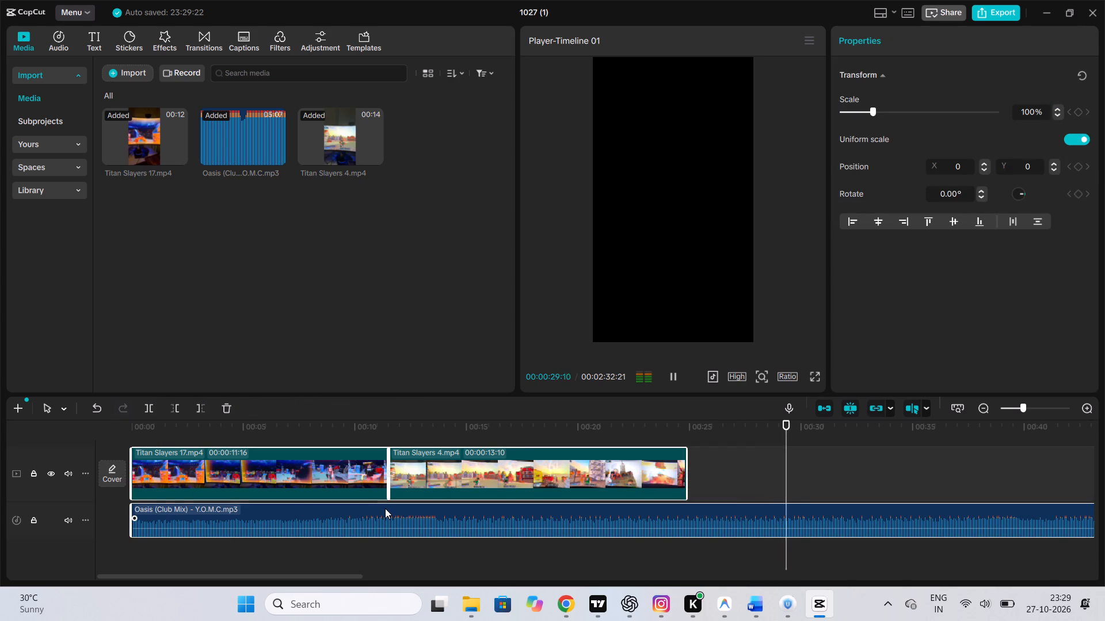
{"action": "left_click", "coordinate": [780, 473]}
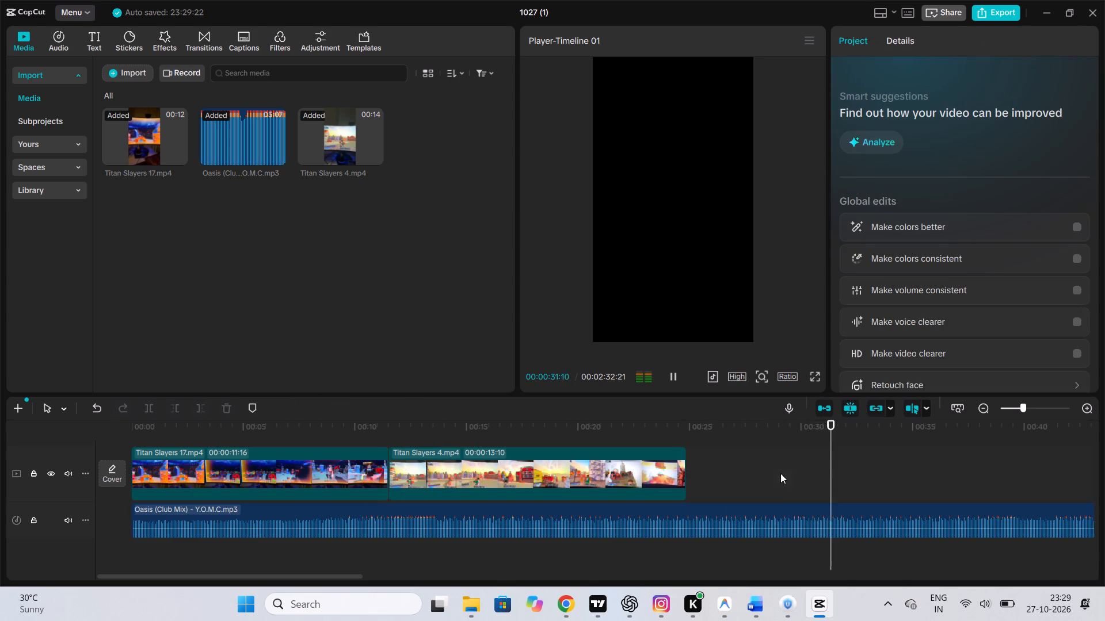
Trim off the Oasis audio before about 00:00:04:23 and move the remainder to the timeline start.
{"action": "left_click", "coordinate": [231, 483]}
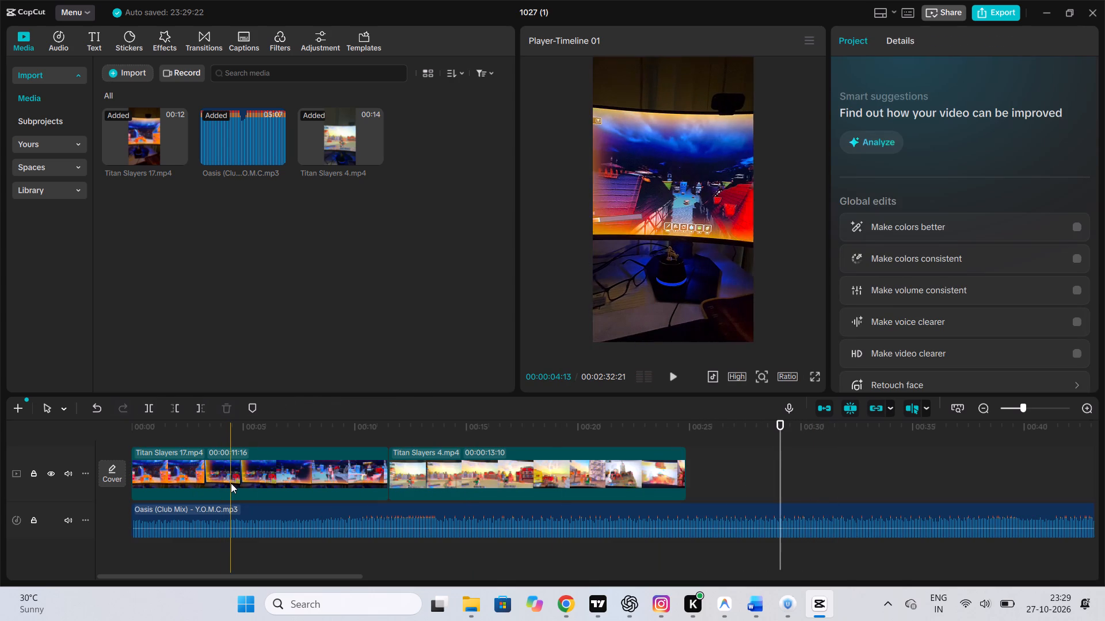
{"action": "left_click", "coordinate": [229, 515]}
{"action": "double_click", "coordinate": [229, 515]}
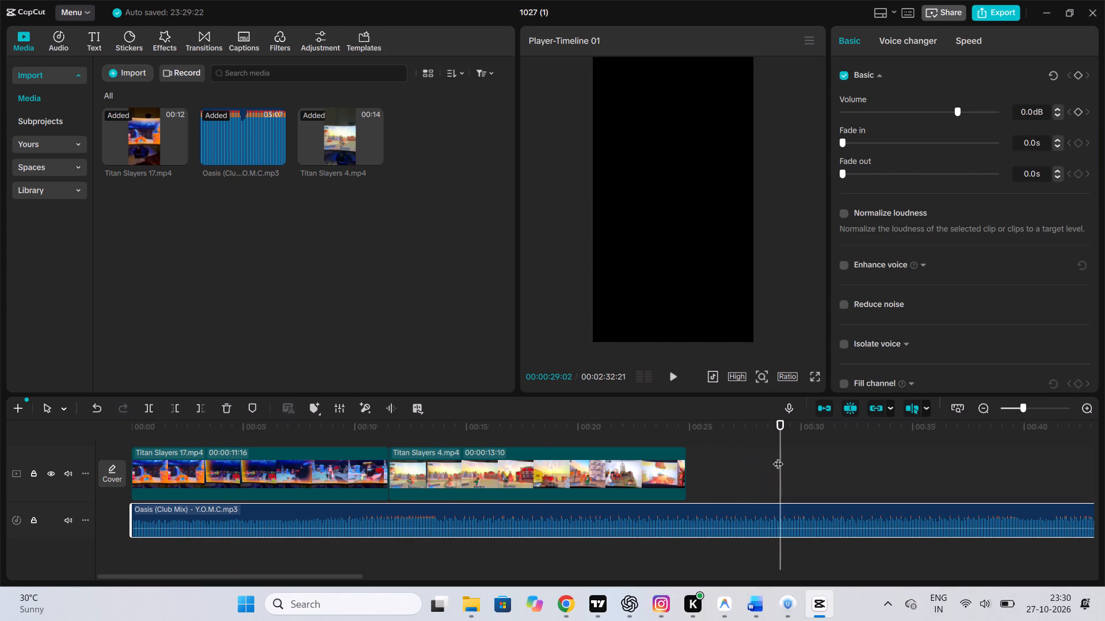
{"action": "left_click_drag", "start_coordinate": [778, 457], "coordinate": [239, 489]}
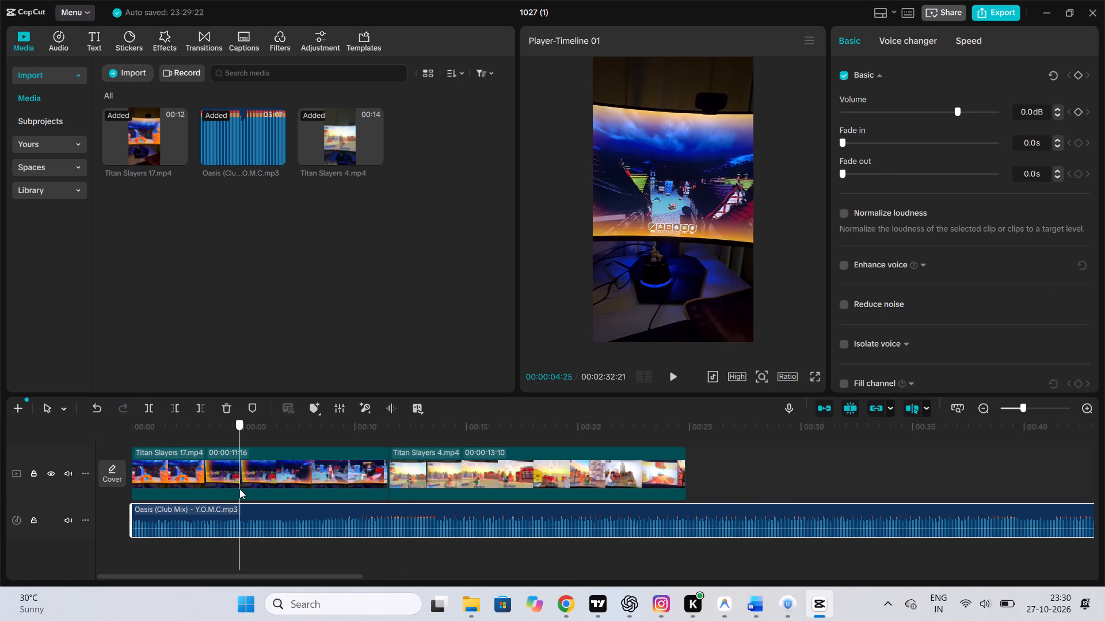
{"action": "left_click_drag", "start_coordinate": [239, 489], "coordinate": [238, 489]}
{"action": "left_click", "coordinate": [229, 523]}
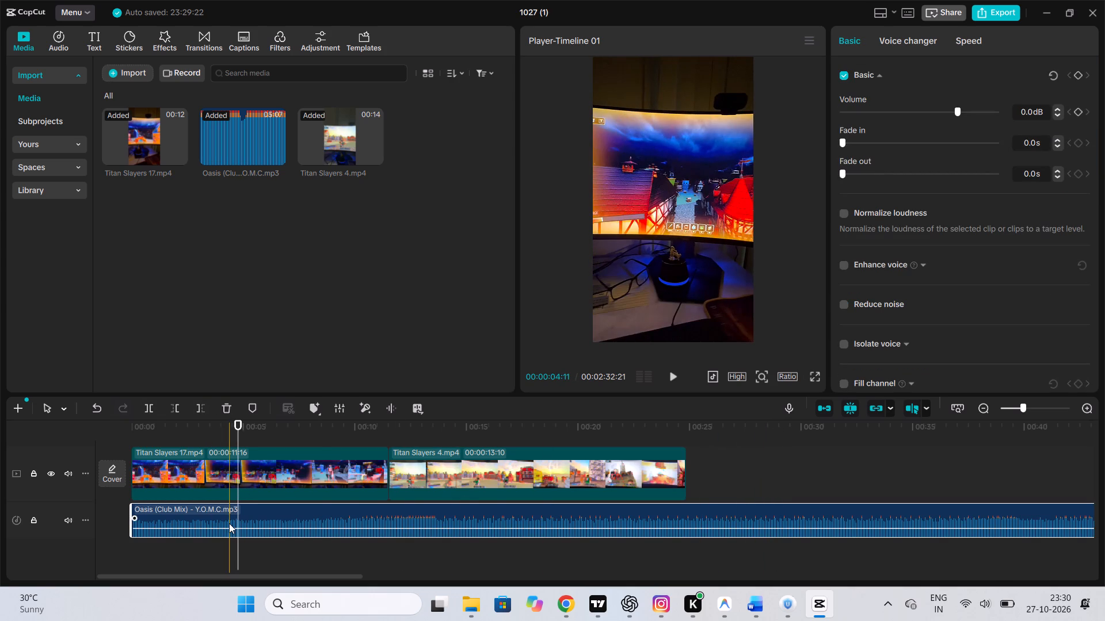
{"action": "left_click", "coordinate": [174, 404]}
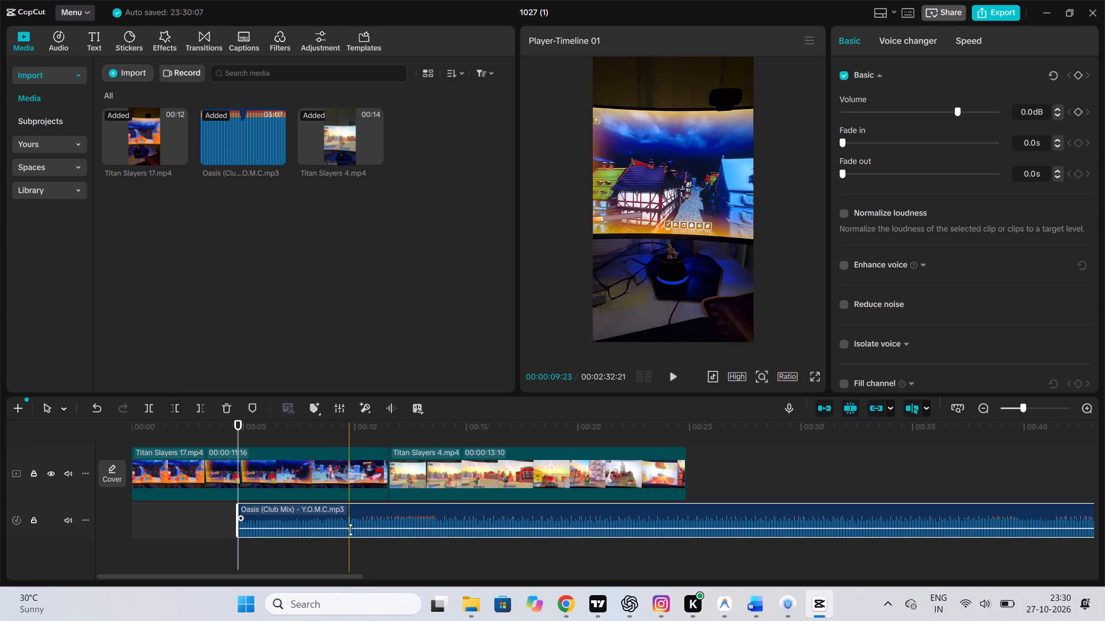
{"action": "left_click_drag", "start_coordinate": [347, 514], "coordinate": [243, 513]}
Play the edit from the timeline start into Titan Slayers 4 to check how the trimmed Oasis audio fits.
{"action": "key", "text": "space"}
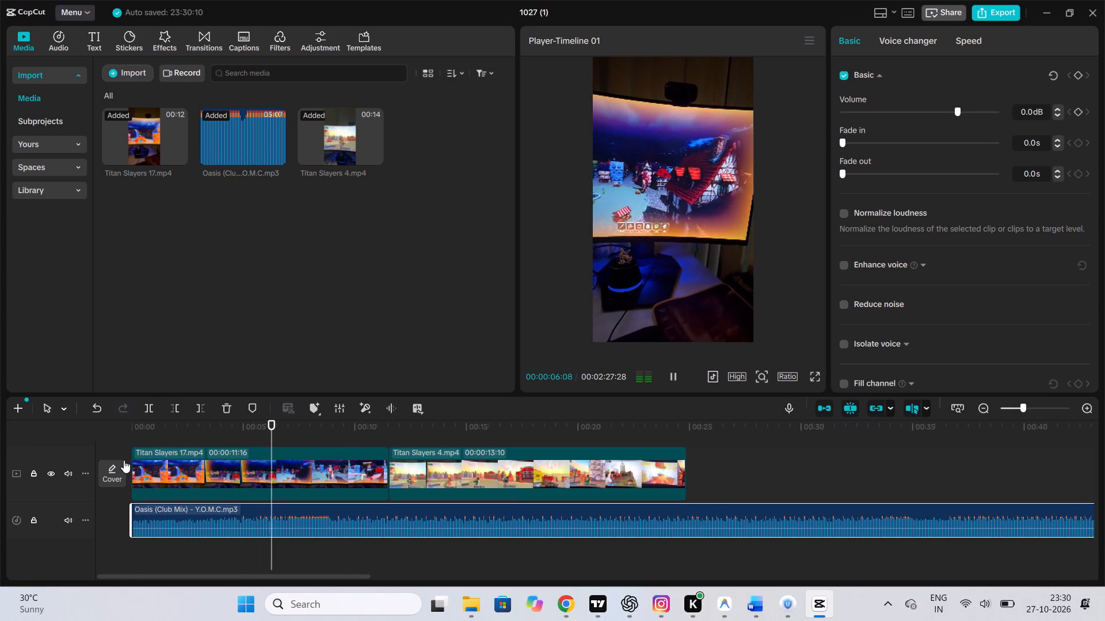
{"action": "left_click", "coordinate": [136, 462]}
{"action": "triple_click", "coordinate": [136, 462]}
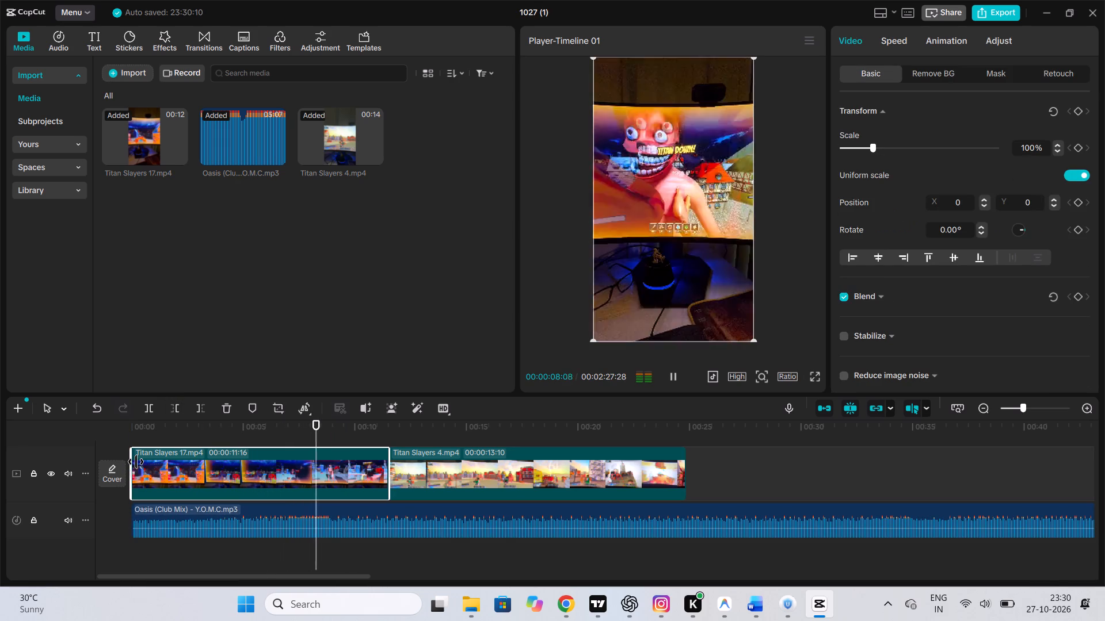
{"action": "left_click", "coordinate": [352, 438]}
{"action": "left_click_drag", "start_coordinate": [352, 438], "coordinate": [96, 459]}
{"action": "key", "text": "space"}
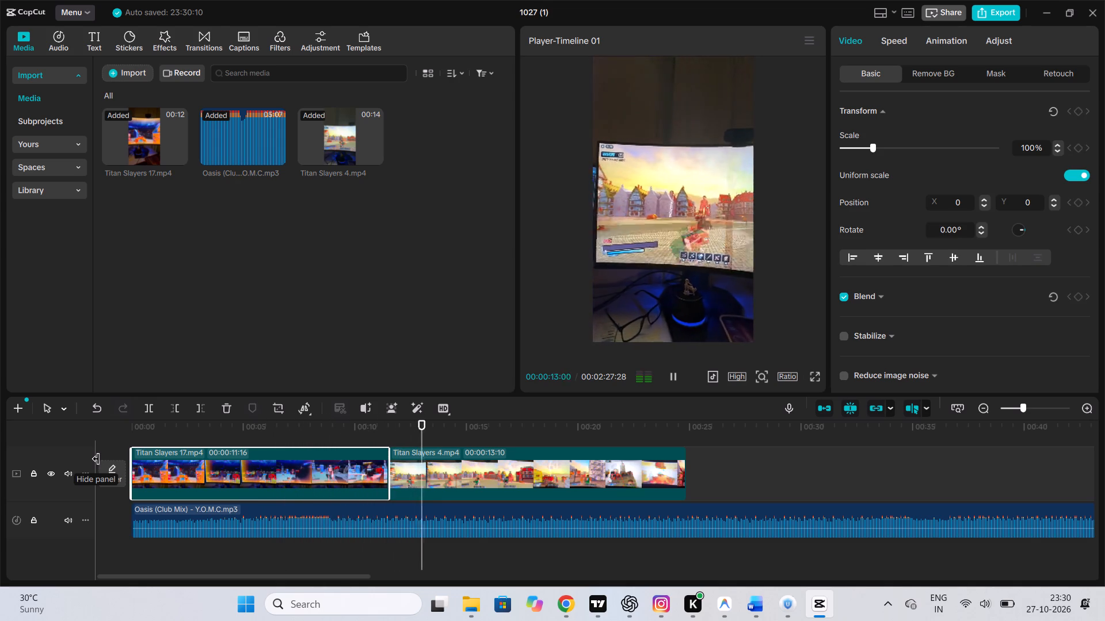
Shift the Oasis audio to begin at about 00:00:02:24, and extend its beginning back to the timeline start.
{"action": "left_click", "coordinate": [191, 522]}
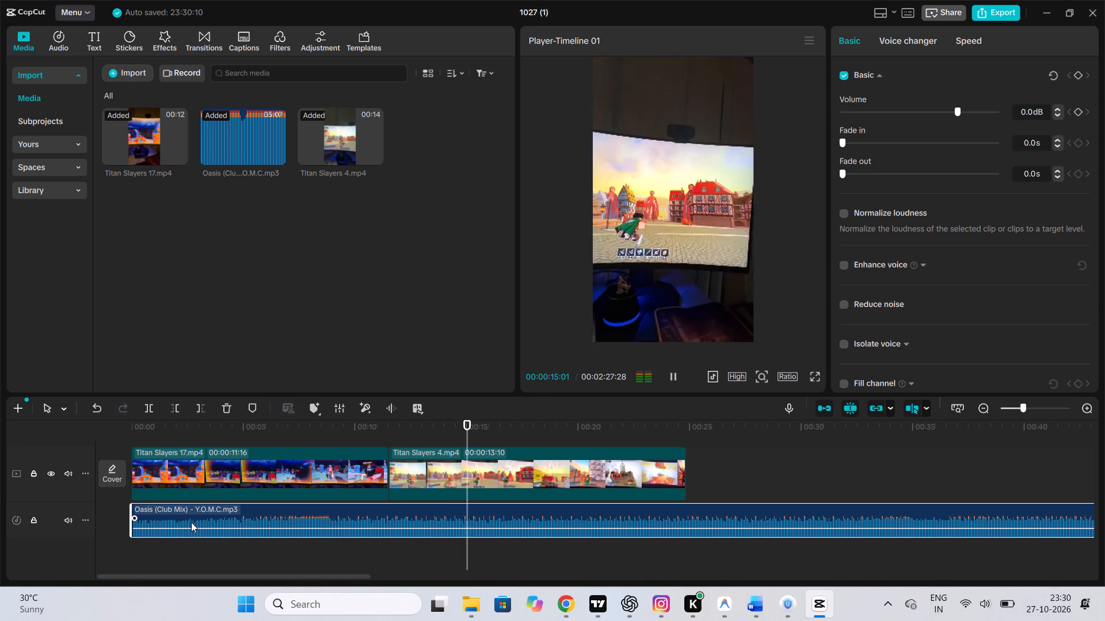
{"action": "left_click_drag", "start_coordinate": [191, 522], "coordinate": [268, 523]}
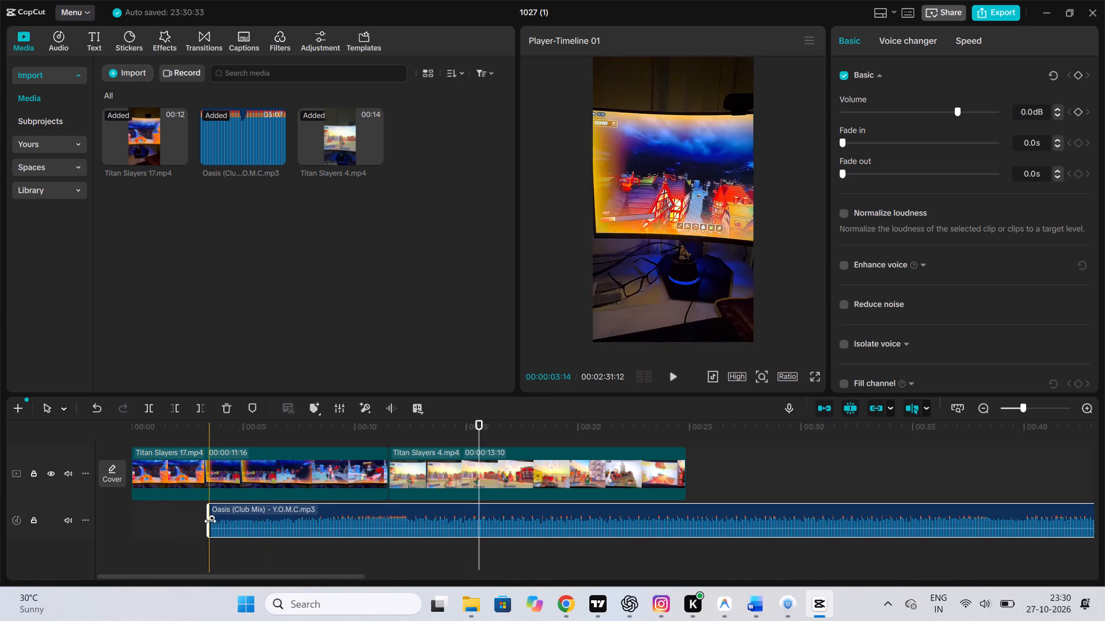
{"action": "left_click_drag", "start_coordinate": [208, 520], "coordinate": [173, 517]}
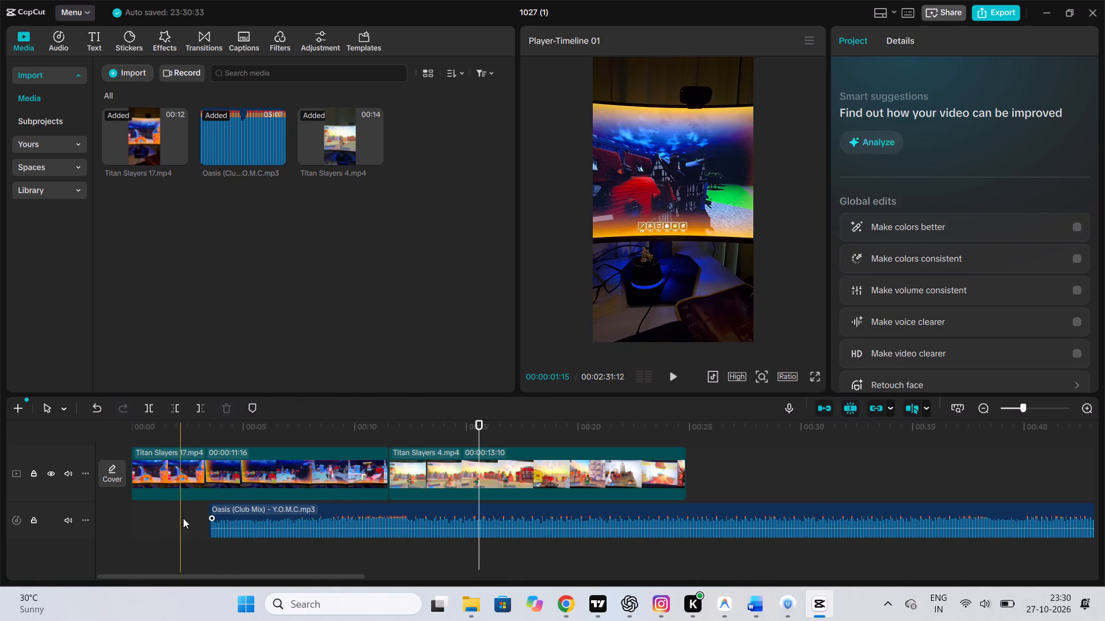
{"action": "left_click_drag", "start_coordinate": [240, 519], "coordinate": [225, 519]}
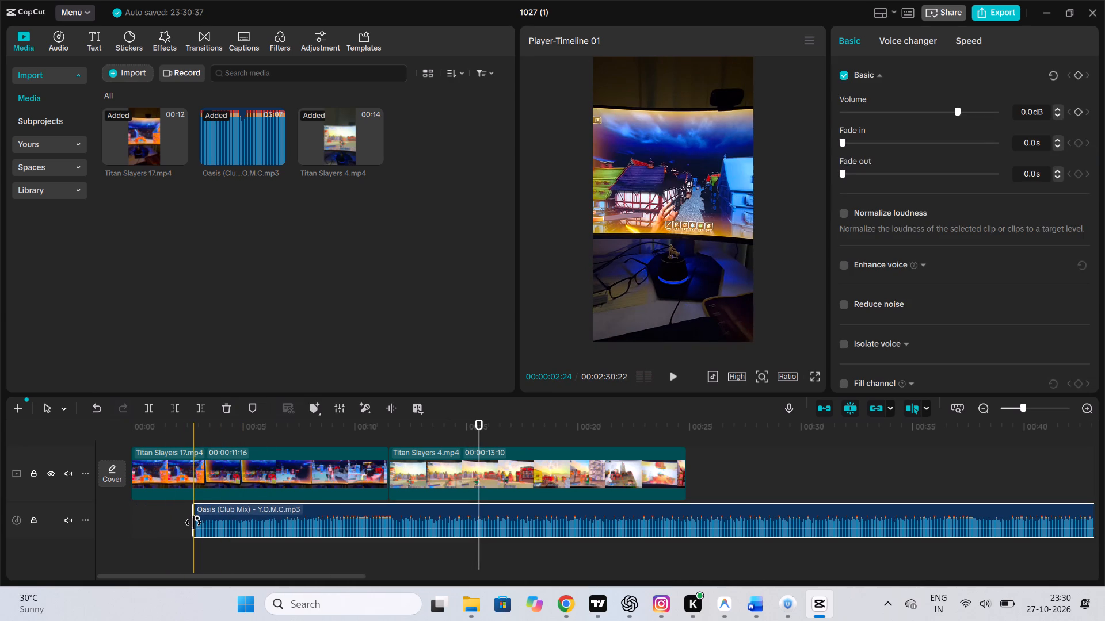
{"action": "left_click_drag", "start_coordinate": [193, 523], "coordinate": [129, 526]}
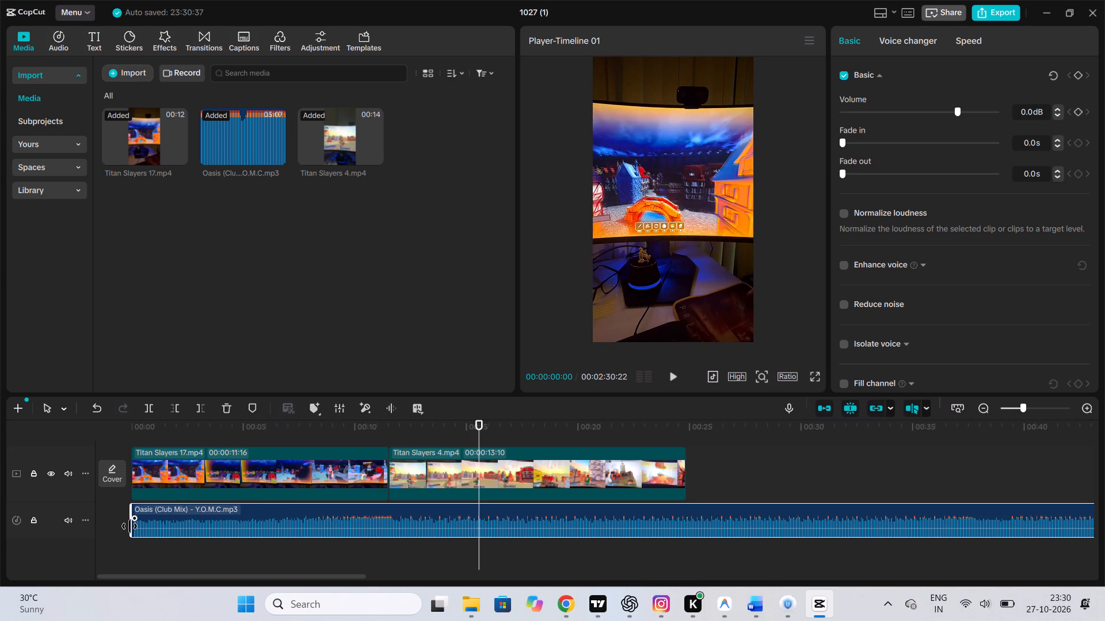
Play both Titan Slayers clips from the start to check them against the adjusted Oasis audio.
{"action": "left_click", "coordinate": [138, 476]}
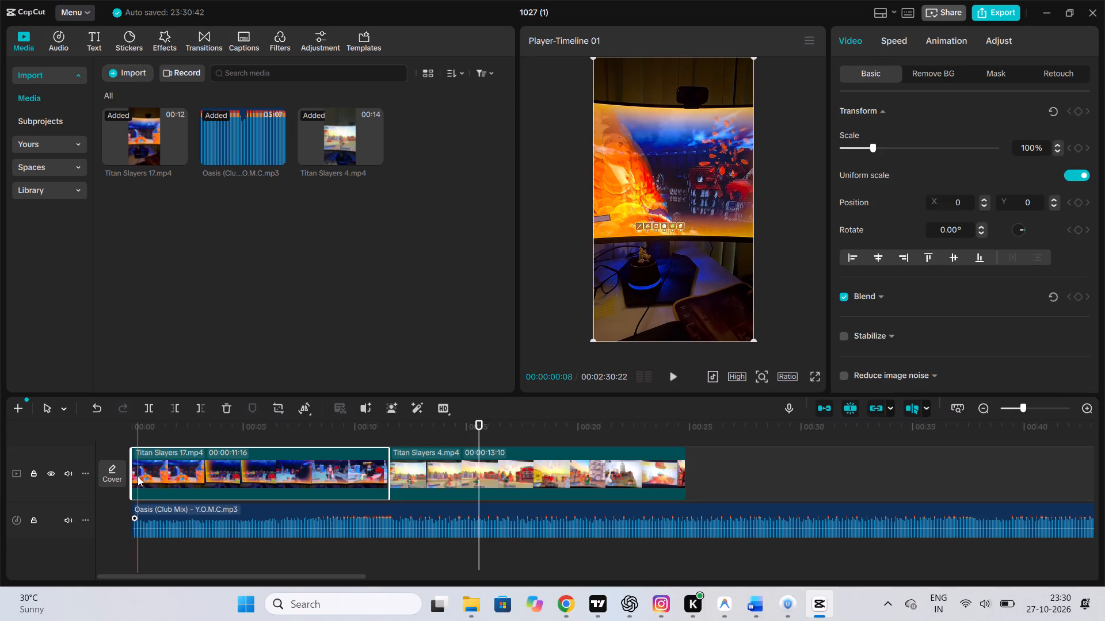
{"action": "key", "text": "space"}
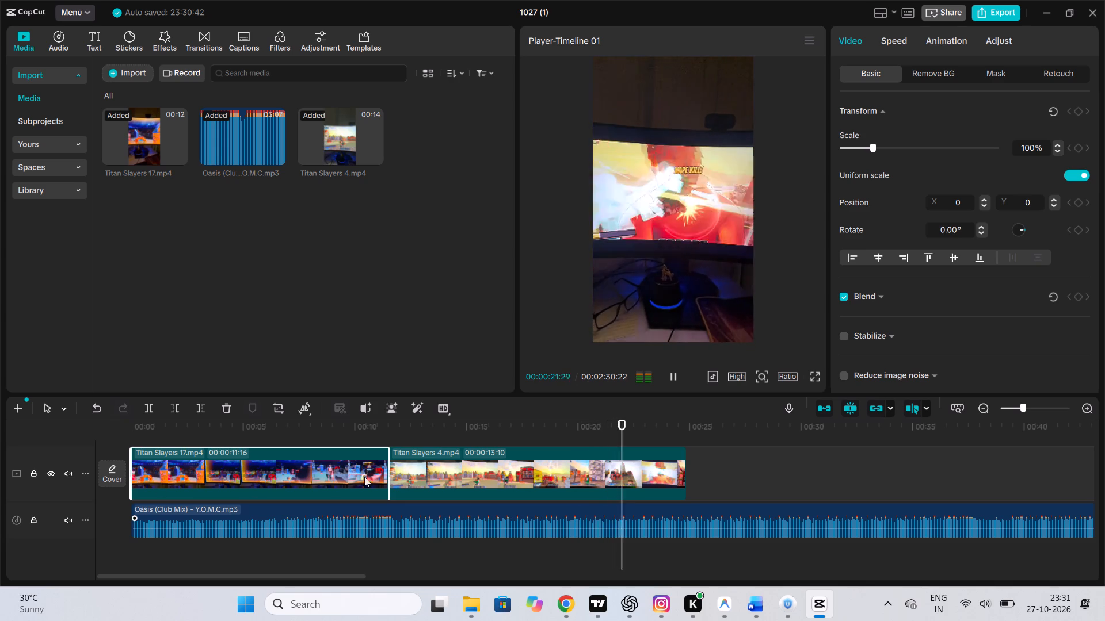
{"action": "left_click", "coordinate": [676, 379]}
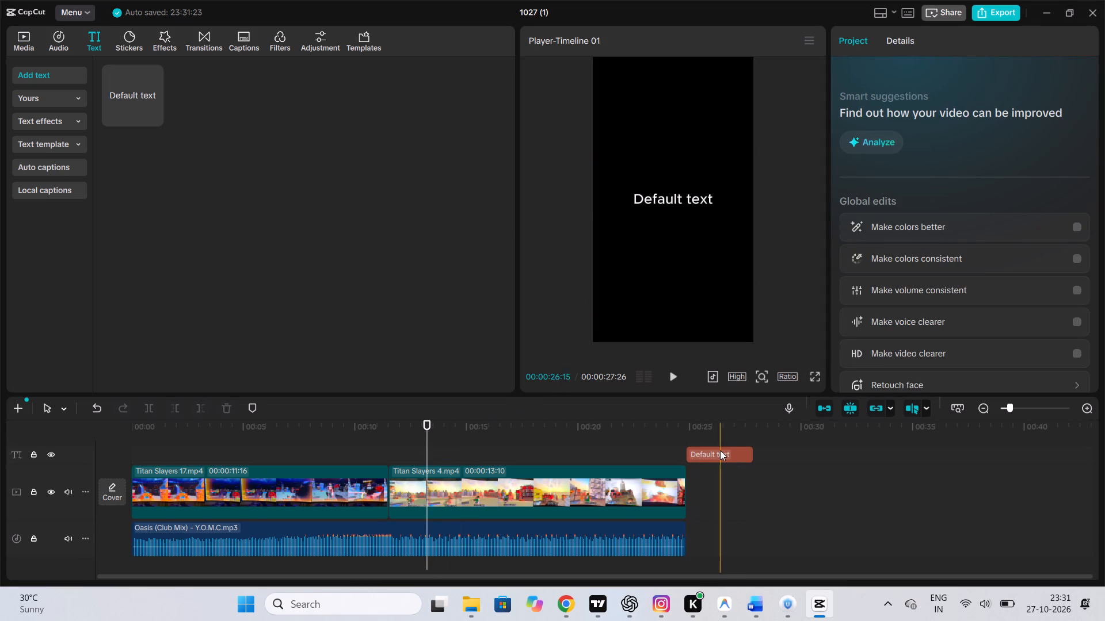
{"action": "left_click_drag", "start_coordinate": [719, 450], "coordinate": [166, 450]}
{"action": "left_click_drag", "start_coordinate": [201, 450], "coordinate": [657, 438]}
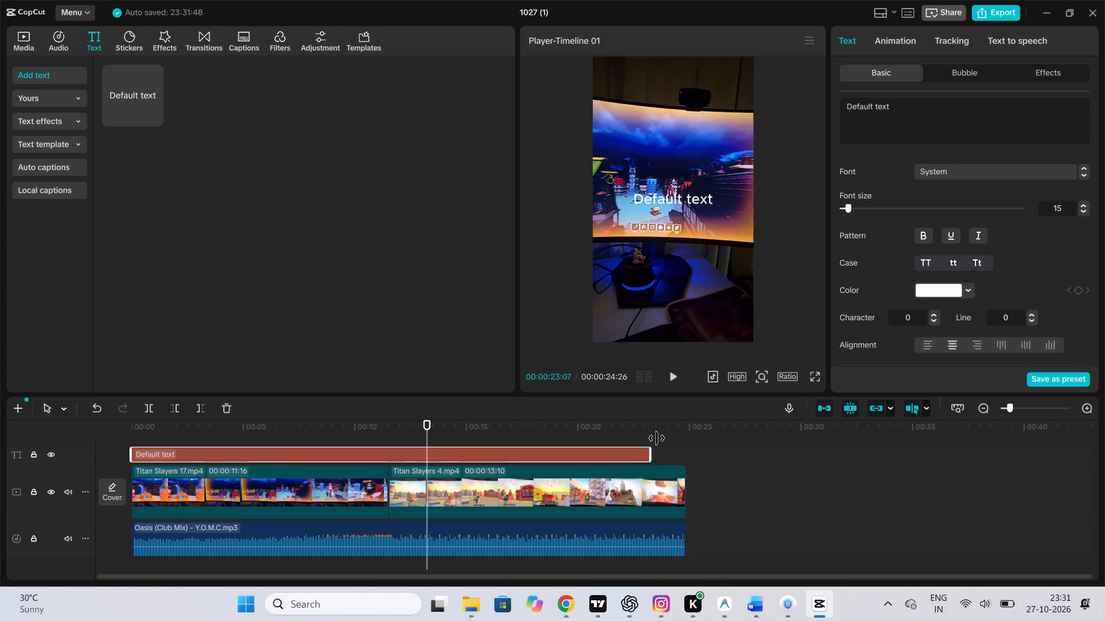
{"action": "left_click_drag", "start_coordinate": [657, 438], "coordinate": [683, 442]}
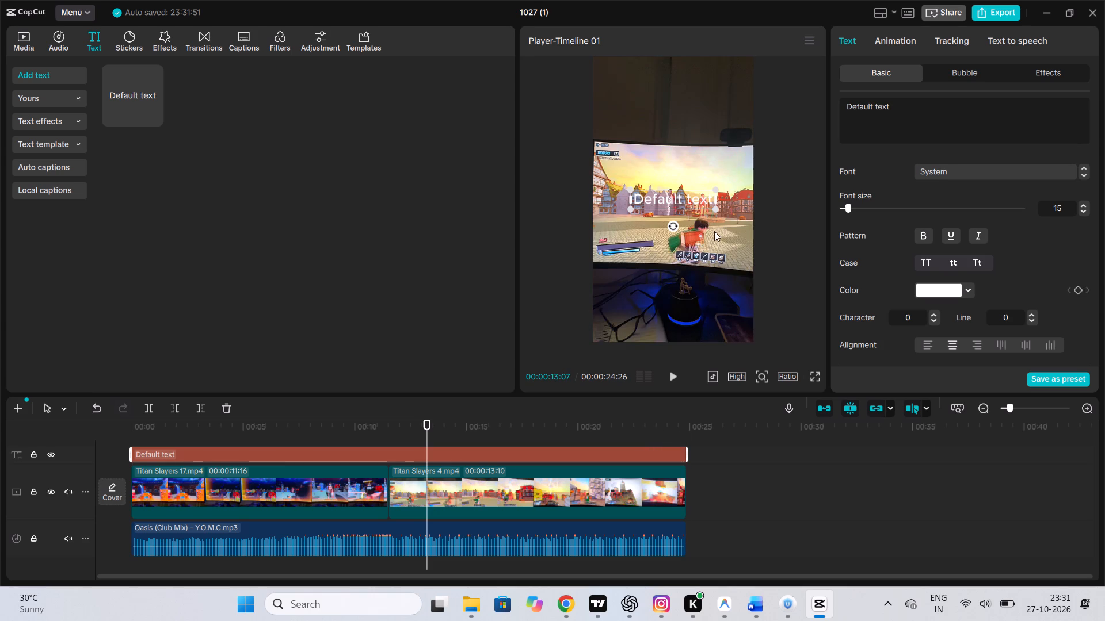
Replace the default text with the copied "ROBLOX GAME DEVELOPMENT IS COOKED 💀".
{"action": "left_click_drag", "start_coordinate": [907, 97], "coordinate": [903, 105]}
{"action": "left_click_drag", "start_coordinate": [903, 105], "coordinate": [812, 121]}
{"action": "key", "text": "BackSpace"}
{"action": "key", "text": "BackSpace"}
{"action": "key", "text": "BackSpace"}
{"action": "key", "text": "BackSpace"}
{"action": "key", "text": "BackSpace"}
{"action": "key", "text": "BackSpace"}
{"action": "key", "text": "BackSpace"}
{"action": "key", "text": "BackSpace"}
{"action": "key", "text": "BackSpace"}
{"action": "key", "text": "BackSpace"}
{"action": "key", "text": "BackSpace"}
{"action": "key", "text": "BackSpace"}
{"action": "key", "text": "BackSpace"}
{"action": "key", "text": "BackSpace"}
{"action": "key", "text": "BackSpace"}
{"action": "key", "text": "BackSpace"}
{"action": "key", "text": "BackSpace"}
{"action": "key", "text": "BackSpace"}
{"action": "key", "text": "BackSpace"}
{"action": "key", "text": "BackSpace"}
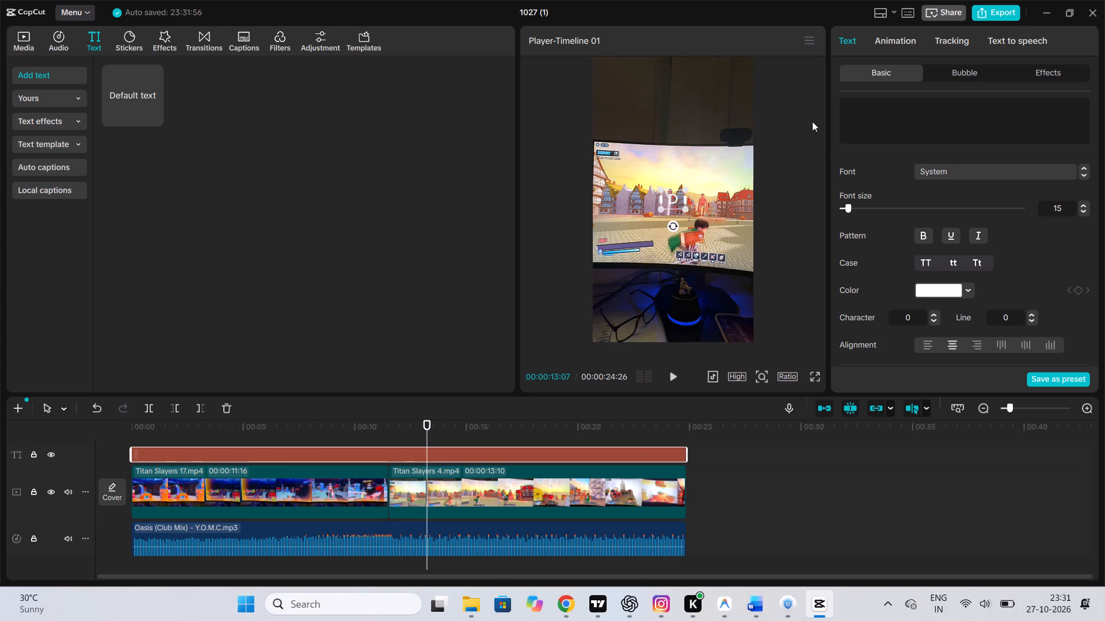
{"action": "key", "text": "ctrl+v"}
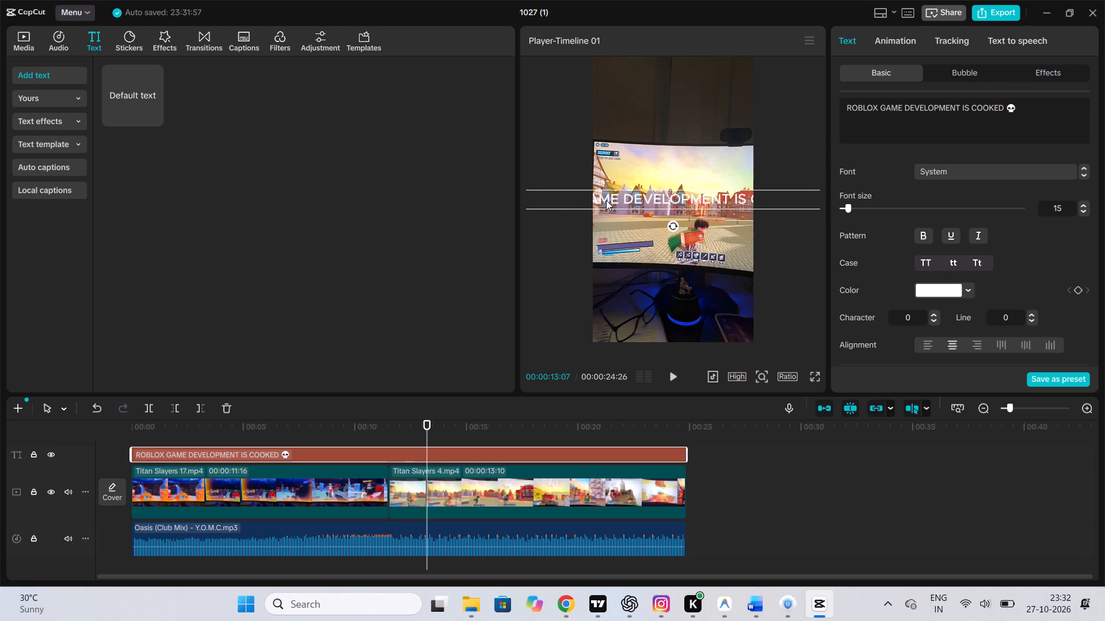
Shrink the "ROBLOX GAME DEVELOPMENT IS COOKED 💀" caption to roughly the frame width and place it, centred, near the top of the monitor in the footage.
{"action": "left_click_drag", "start_coordinate": [613, 200], "coordinate": [735, 216]}
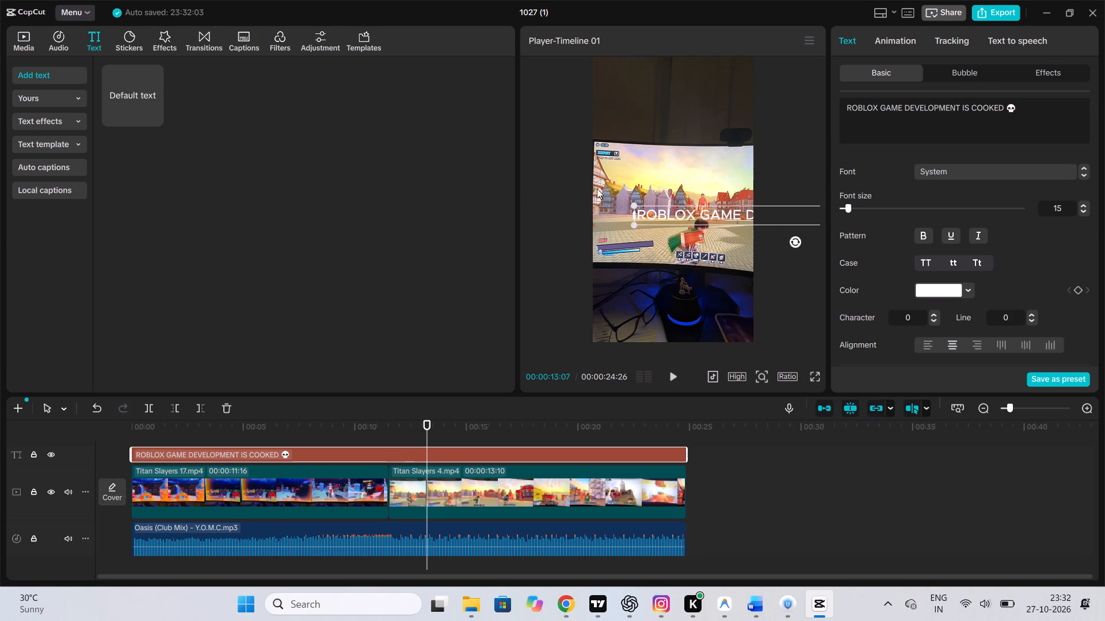
{"action": "left_click_drag", "start_coordinate": [632, 204], "coordinate": [711, 213]}
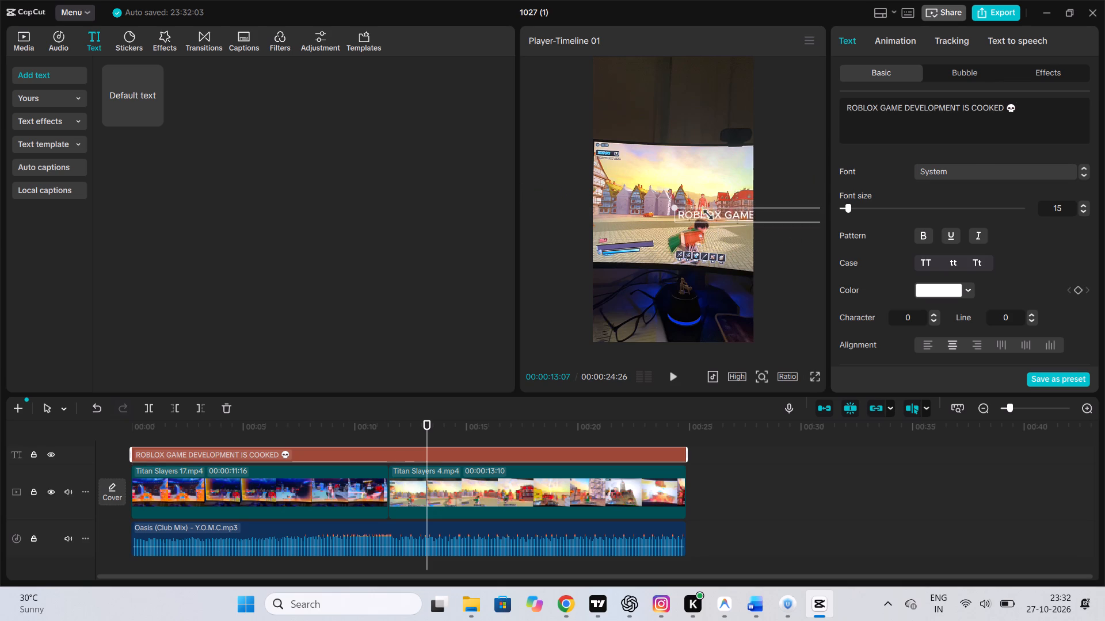
{"action": "left_click_drag", "start_coordinate": [711, 213], "coordinate": [729, 214]}
{"action": "left_click_drag", "start_coordinate": [744, 214], "coordinate": [646, 108]}
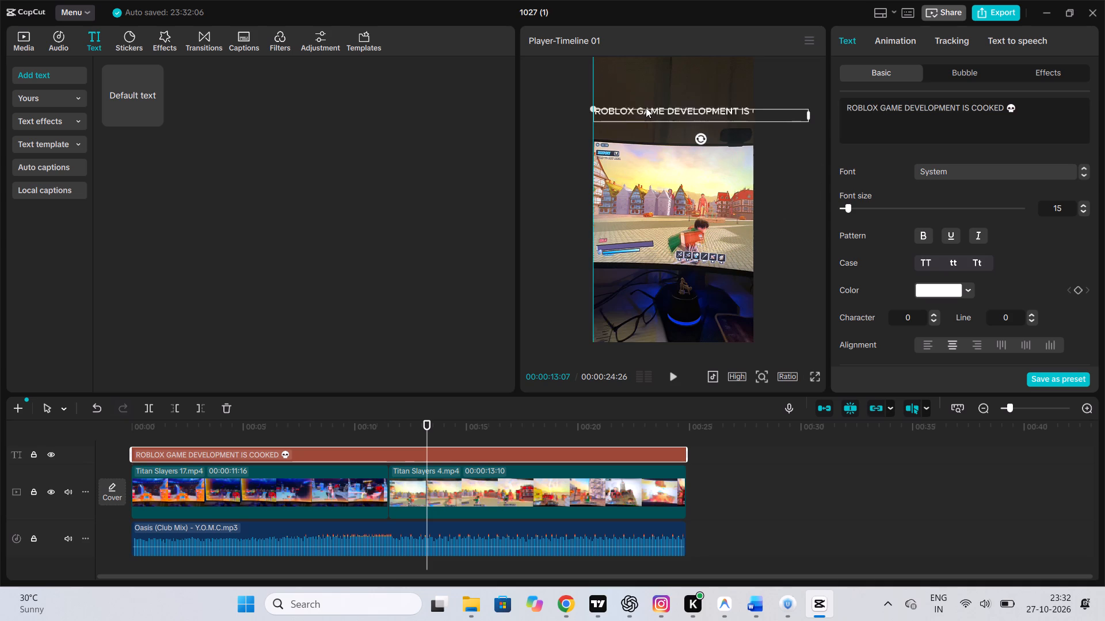
{"action": "left_click_drag", "start_coordinate": [646, 108], "coordinate": [647, 113]}
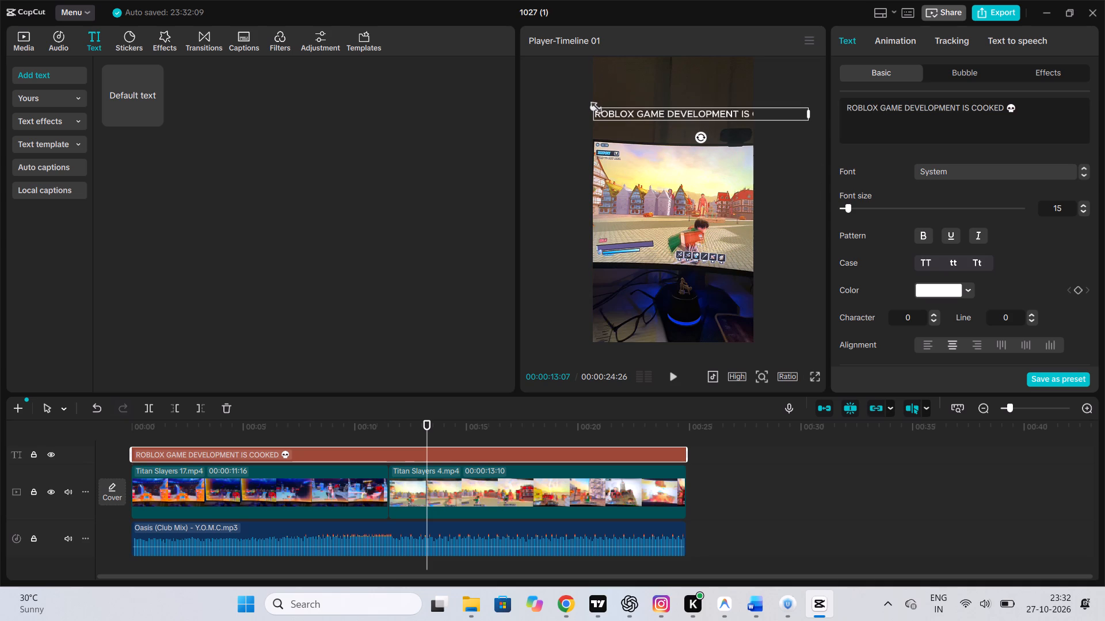
{"action": "left_click_drag", "start_coordinate": [593, 105], "coordinate": [626, 116]}
{"action": "left_click_drag", "start_coordinate": [647, 114], "coordinate": [626, 114]}
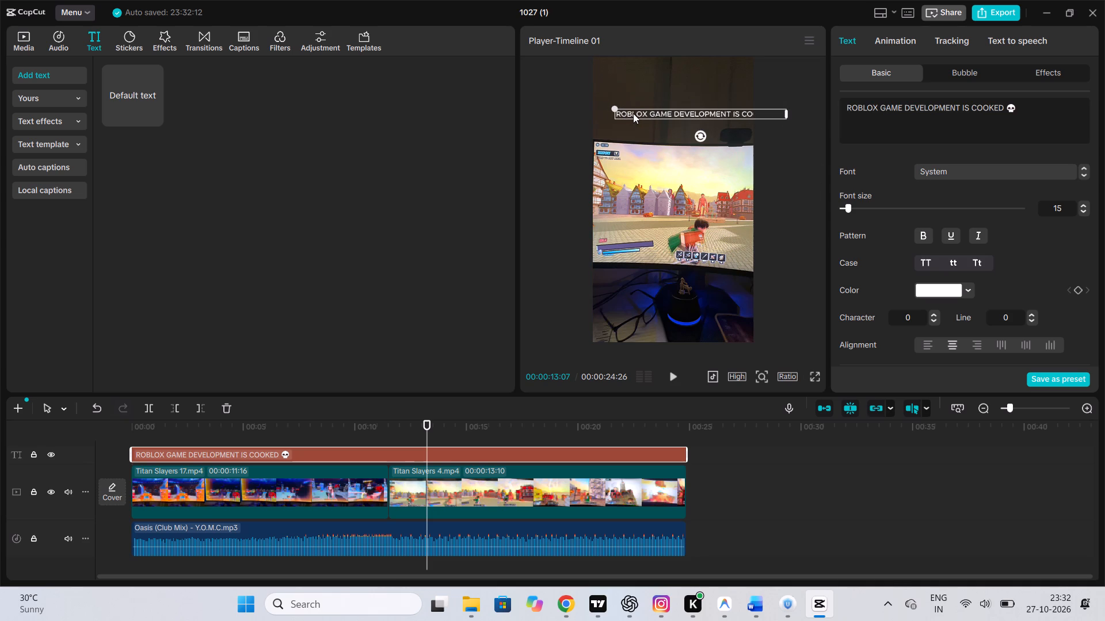
{"action": "left_click_drag", "start_coordinate": [635, 113], "coordinate": [615, 113]}
{"action": "left_click", "coordinate": [646, 101]}
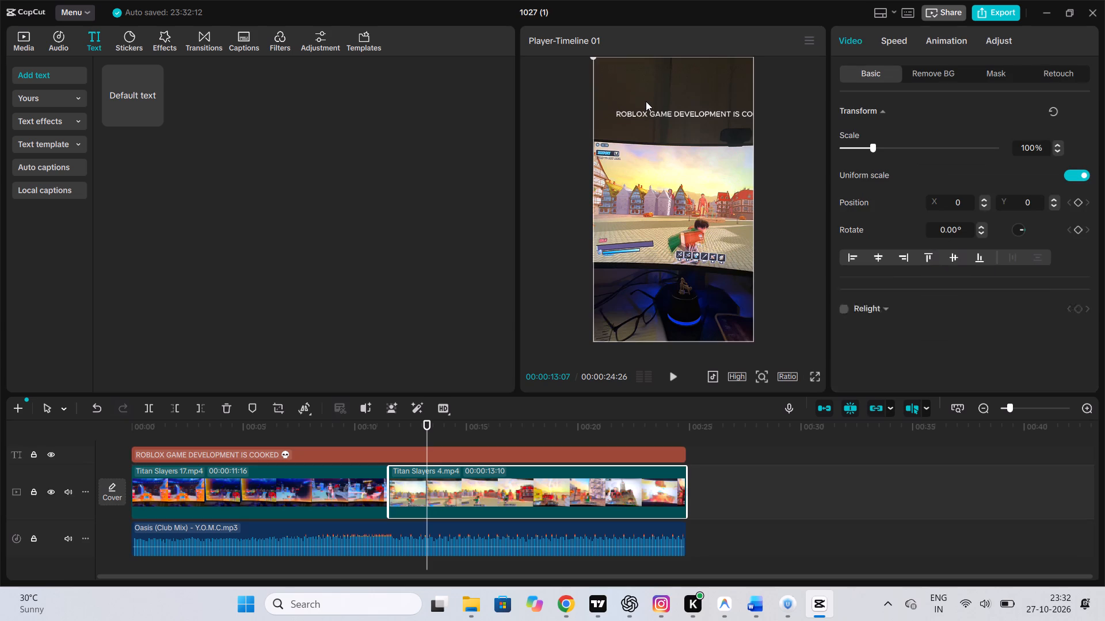
{"action": "left_click", "coordinate": [647, 113]}
{"action": "left_click", "coordinate": [647, 113]}
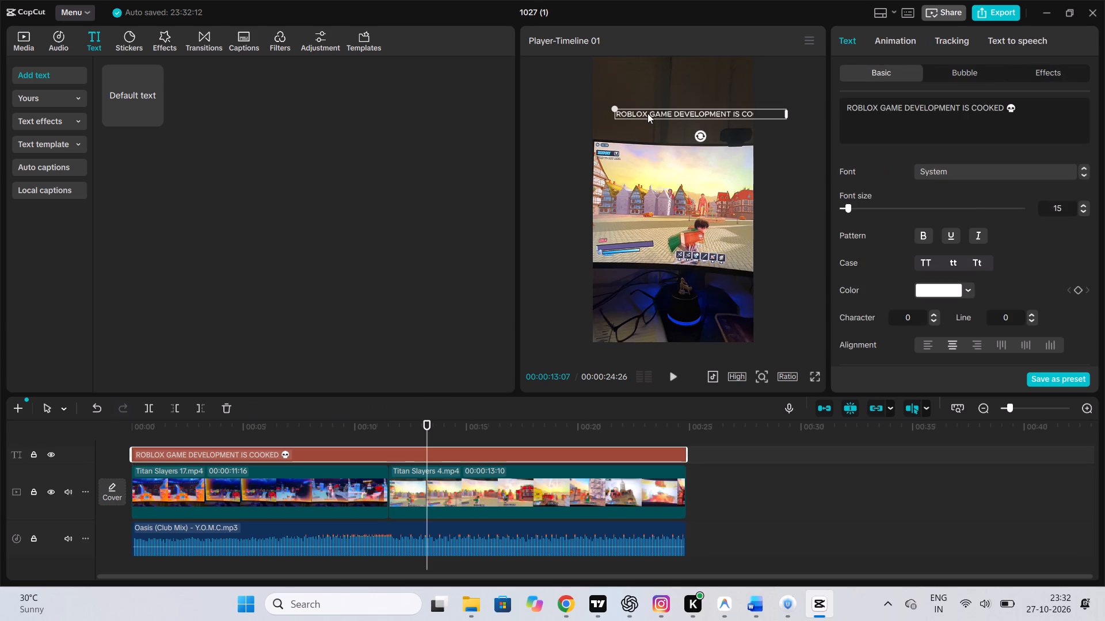
{"action": "left_click_drag", "start_coordinate": [647, 113], "coordinate": [623, 114]}
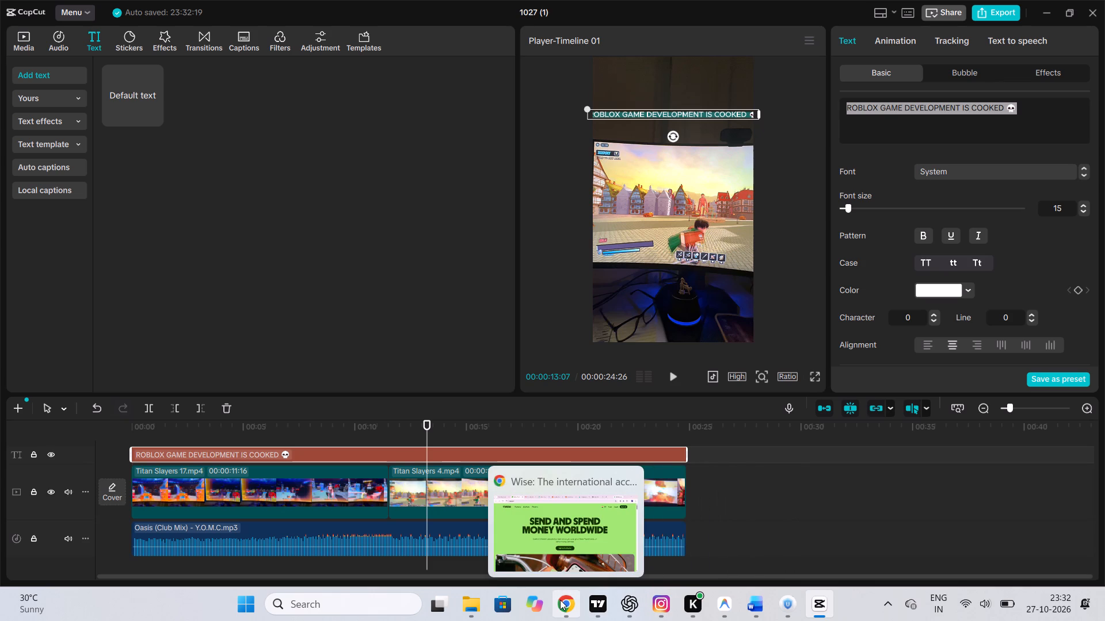
In Brave, open the Showcase Clipping campaign's reference Google Doc and review its video requirements and hook examples.
{"action": "double_click", "coordinate": [202, 382]}
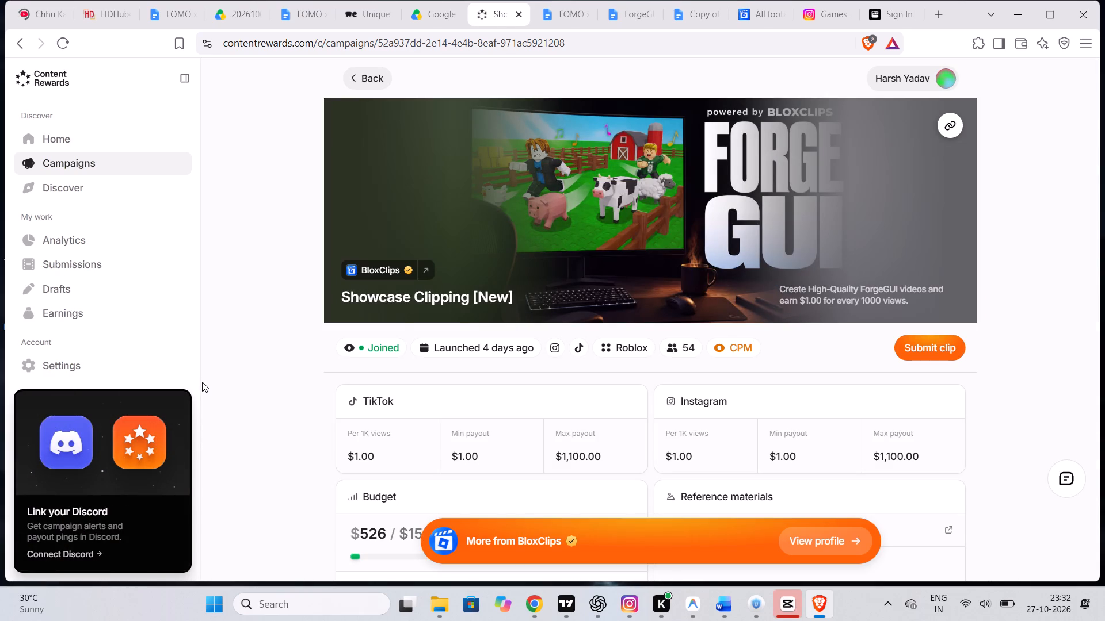
{"action": "scroll", "coordinate": [202, 382], "scroll_direction": "down", "scroll_amount": 2}
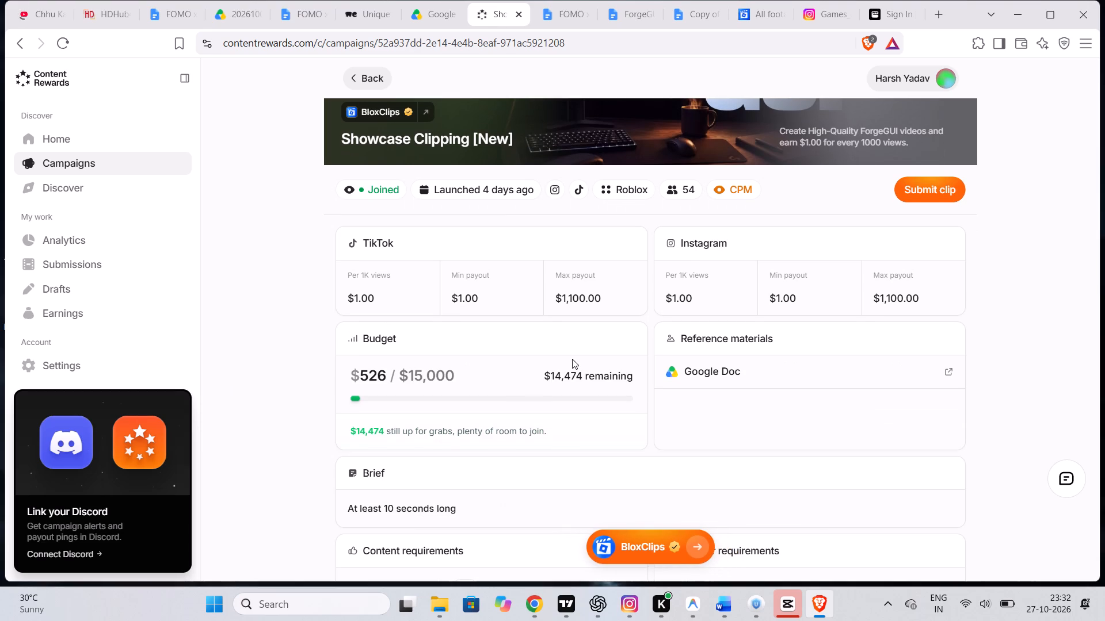
{"action": "left_click", "coordinate": [719, 364]}
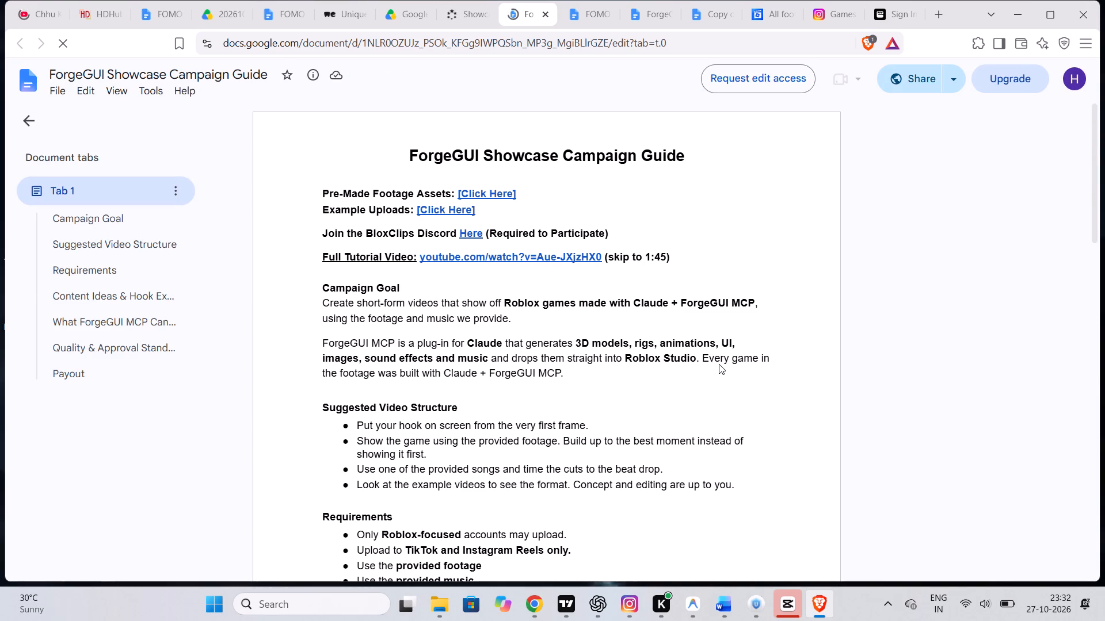
{"action": "scroll", "coordinate": [719, 364], "scroll_direction": "down", "scroll_amount": 1}
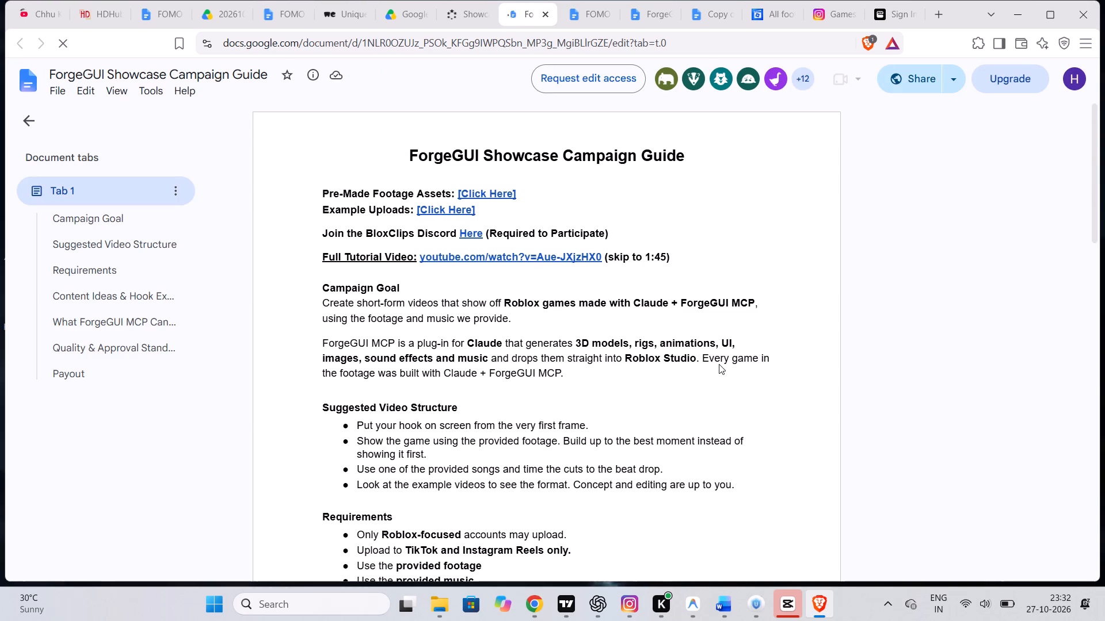
{"action": "scroll", "coordinate": [719, 364], "scroll_direction": "down", "scroll_amount": 4}
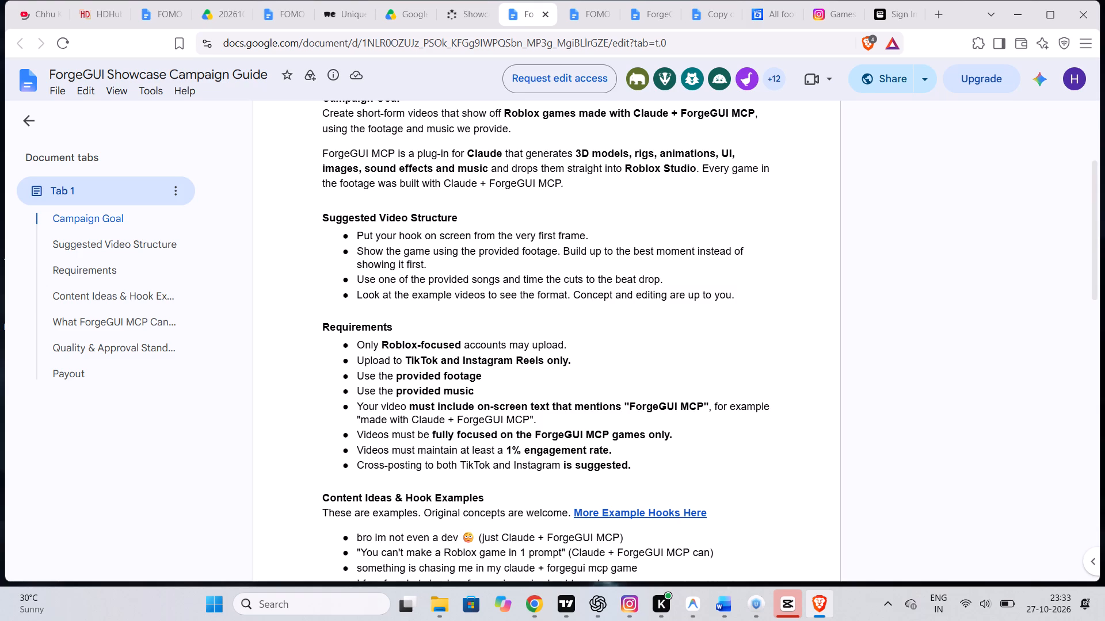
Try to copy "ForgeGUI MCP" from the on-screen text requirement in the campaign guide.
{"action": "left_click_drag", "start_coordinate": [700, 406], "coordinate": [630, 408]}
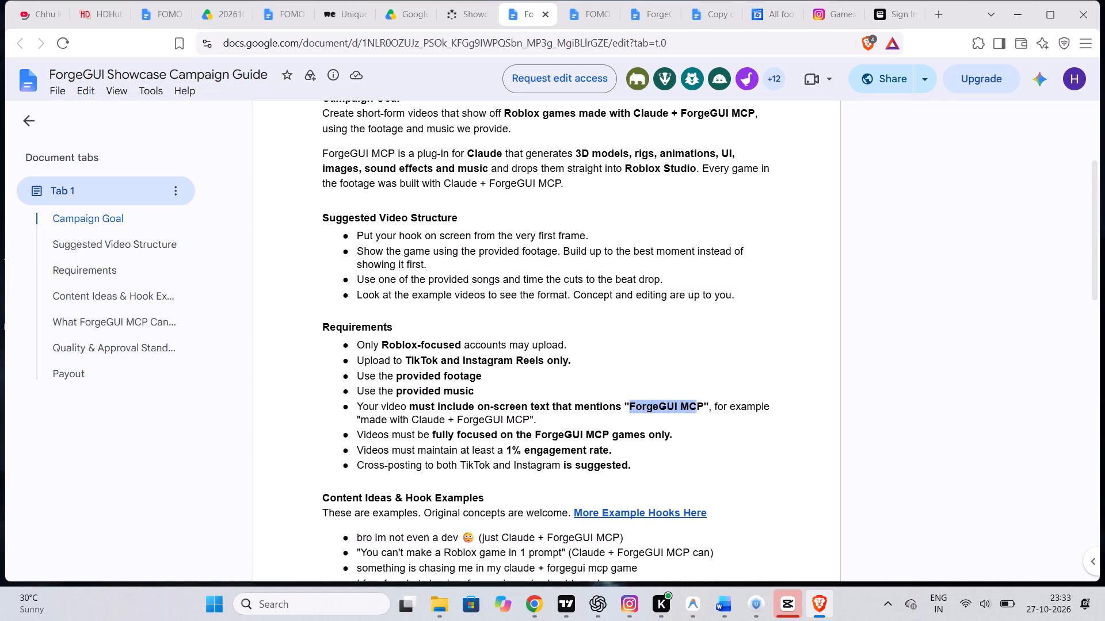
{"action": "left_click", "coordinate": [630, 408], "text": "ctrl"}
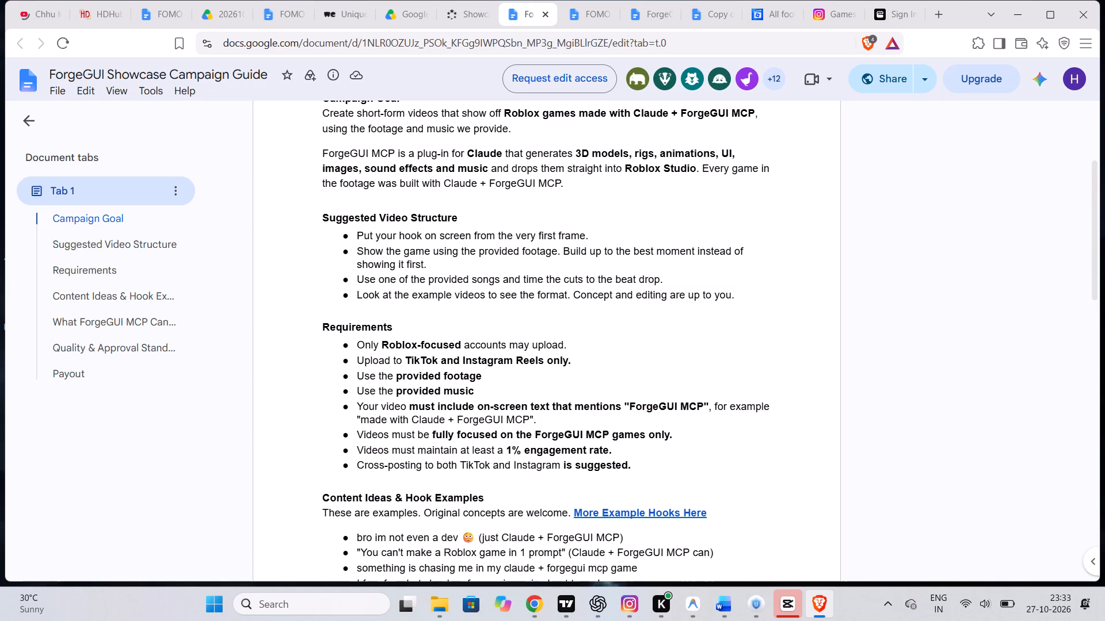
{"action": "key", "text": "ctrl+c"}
Switch back to CapCut and add a second default text clip to the timeline at 00:00:24:26.
{"action": "left_click", "coordinate": [785, 604]}
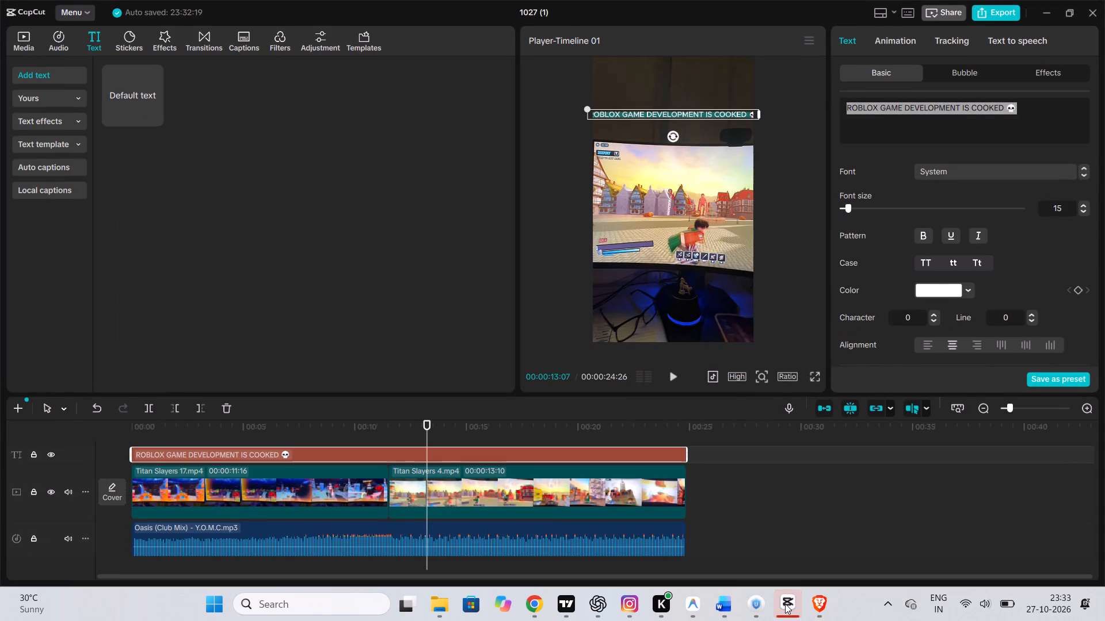
{"action": "left_click", "coordinate": [787, 510]}
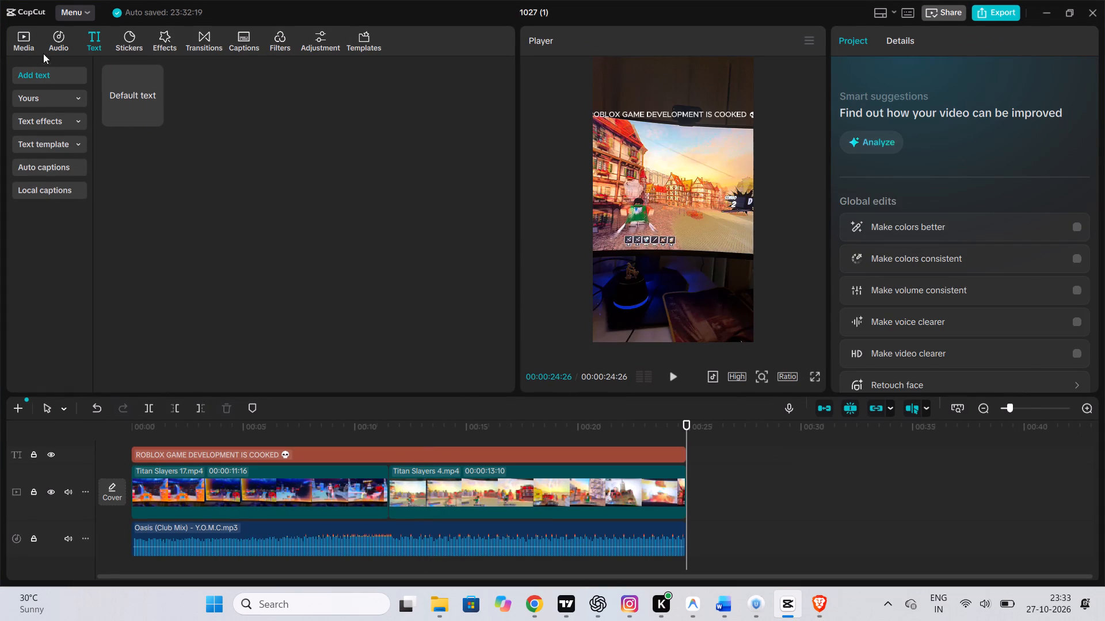
{"action": "left_click", "coordinate": [155, 118]}
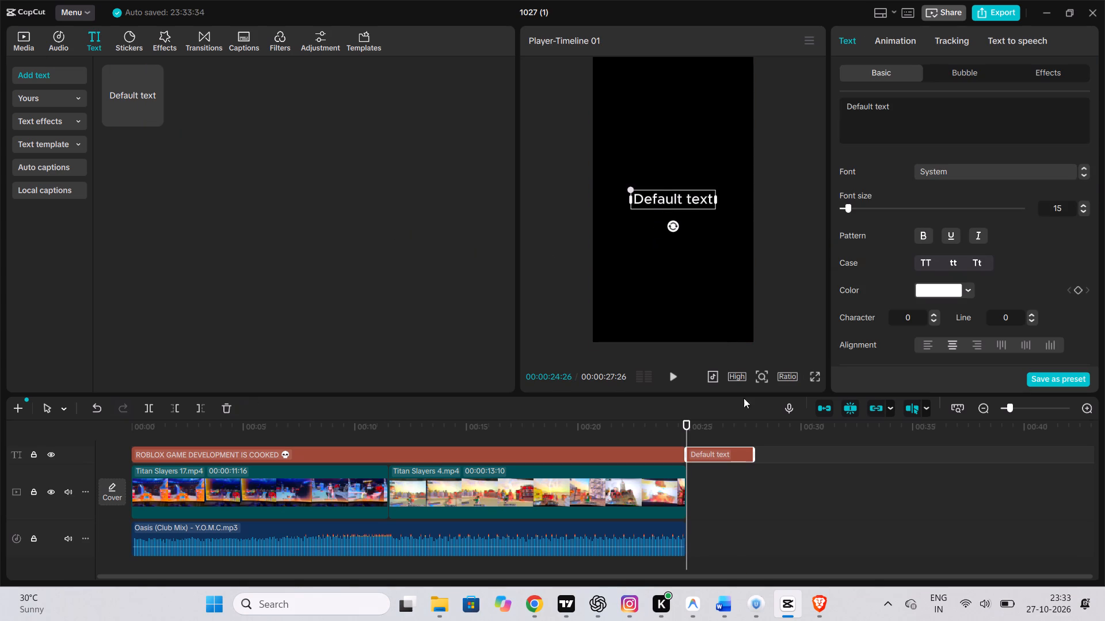
Move the new text clip to the timeline start on its own track above the first caption and extend it to the end of Titan Slayers 4.
{"action": "left_click_drag", "start_coordinate": [720, 453], "coordinate": [276, 449]}
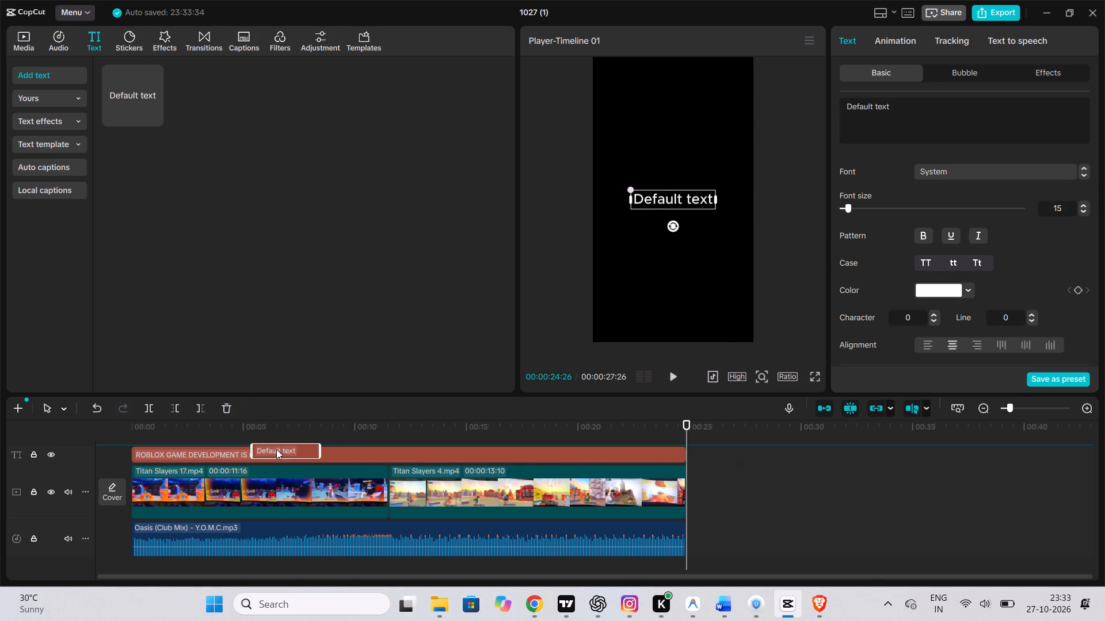
{"action": "left_click_drag", "start_coordinate": [276, 449], "coordinate": [212, 447]}
{"action": "left_click_drag", "start_coordinate": [208, 448], "coordinate": [164, 454]}
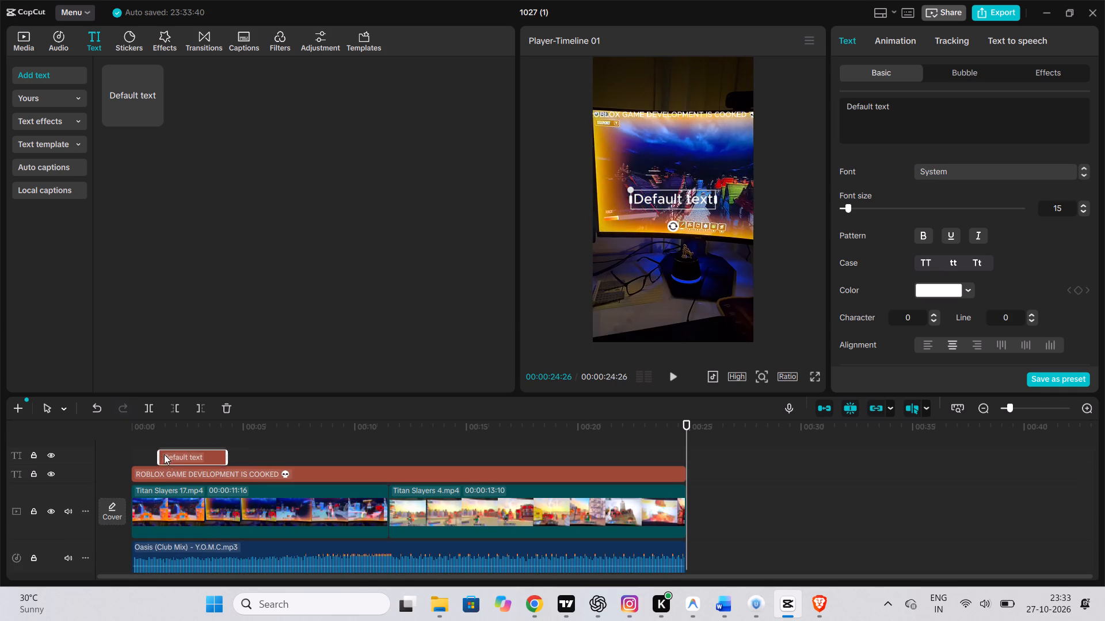
{"action": "left_click_drag", "start_coordinate": [164, 454], "coordinate": [161, 451]}
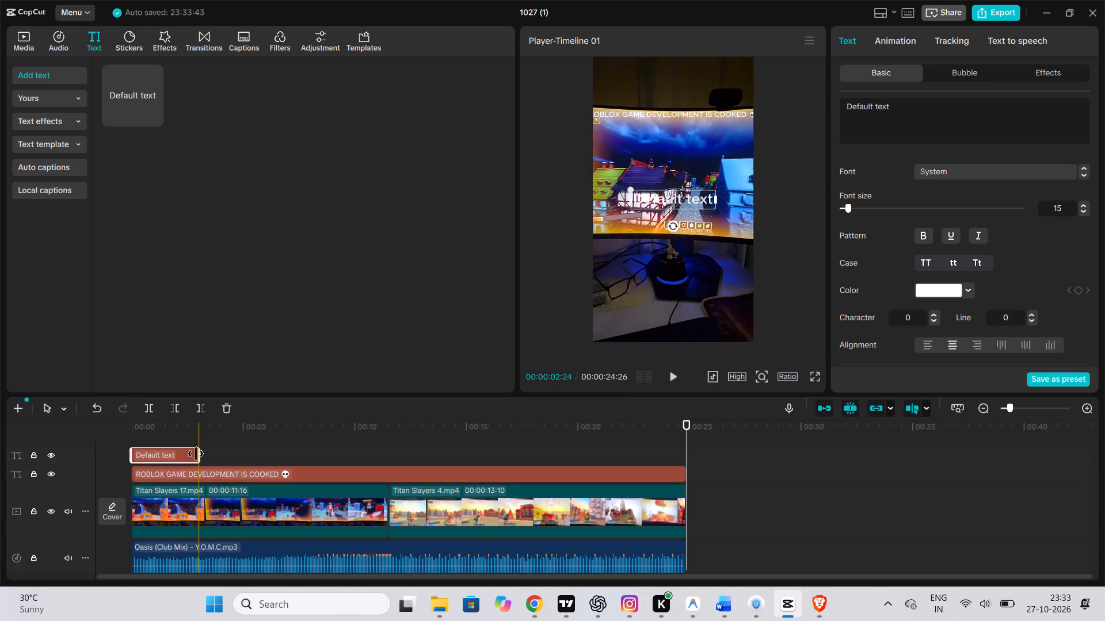
{"action": "left_click_drag", "start_coordinate": [196, 454], "coordinate": [679, 447]}
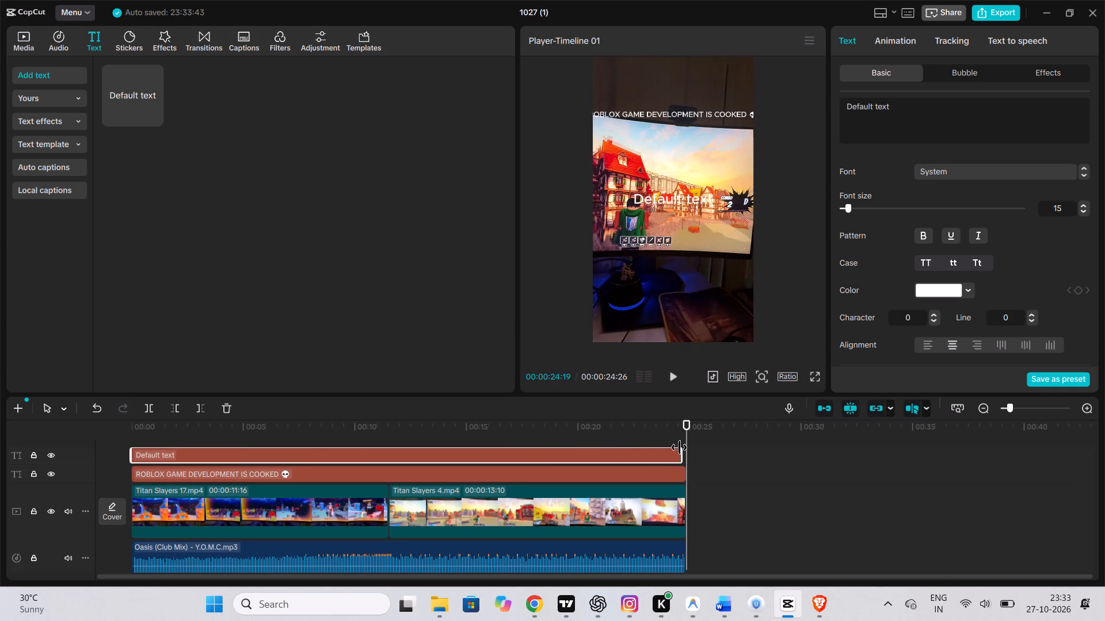
{"action": "left_click_drag", "start_coordinate": [679, 447], "coordinate": [683, 448]}
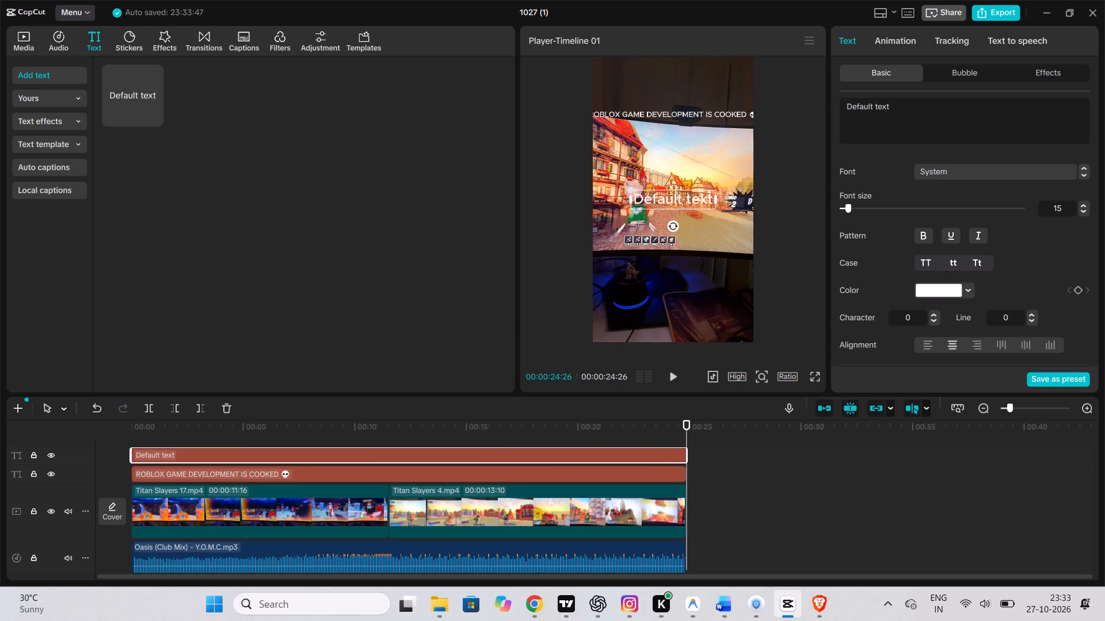
Clear the default wording from the new text clip.
{"action": "left_click", "coordinate": [918, 105]}
{"action": "key", "text": "BackSpace"}
{"action": "key", "text": "BackSpace"}
{"action": "key", "text": "BackSpace"}
{"action": "key", "text": "BackSpace"}
{"action": "key", "text": "BackSpace"}
{"action": "key", "text": "BackSpace"}
{"action": "key", "text": "BackSpace"}
{"action": "key", "text": "BackSpace"}
{"action": "key", "text": "BackSpace"}
{"action": "key", "text": "BackSpace"}
{"action": "key", "text": "BackSpace"}
{"action": "key", "text": "BackSpace"}
{"action": "key", "text": "BackSpace"}
{"action": "key", "text": "BackSpace"}
{"action": "key", "text": "BackSpace"}
{"action": "key", "text": "BackSpace"}
{"action": "key", "text": "BackSpace"}
{"action": "key", "text": "BackSpace"}
{"action": "key", "text": "BackSpace"}
{"action": "key", "text": "BackSpace"}
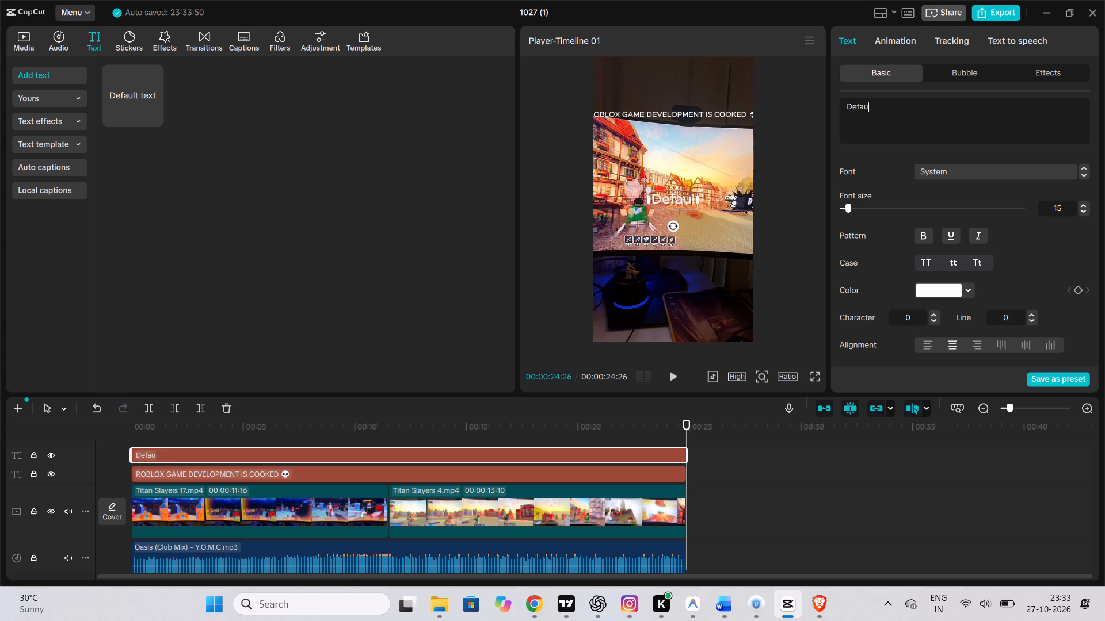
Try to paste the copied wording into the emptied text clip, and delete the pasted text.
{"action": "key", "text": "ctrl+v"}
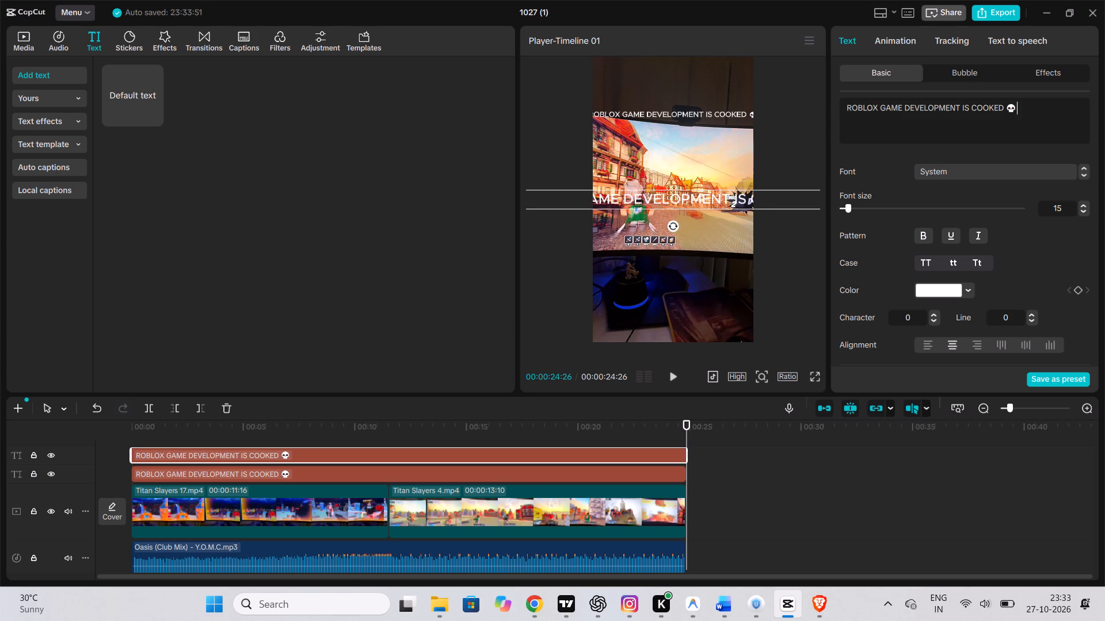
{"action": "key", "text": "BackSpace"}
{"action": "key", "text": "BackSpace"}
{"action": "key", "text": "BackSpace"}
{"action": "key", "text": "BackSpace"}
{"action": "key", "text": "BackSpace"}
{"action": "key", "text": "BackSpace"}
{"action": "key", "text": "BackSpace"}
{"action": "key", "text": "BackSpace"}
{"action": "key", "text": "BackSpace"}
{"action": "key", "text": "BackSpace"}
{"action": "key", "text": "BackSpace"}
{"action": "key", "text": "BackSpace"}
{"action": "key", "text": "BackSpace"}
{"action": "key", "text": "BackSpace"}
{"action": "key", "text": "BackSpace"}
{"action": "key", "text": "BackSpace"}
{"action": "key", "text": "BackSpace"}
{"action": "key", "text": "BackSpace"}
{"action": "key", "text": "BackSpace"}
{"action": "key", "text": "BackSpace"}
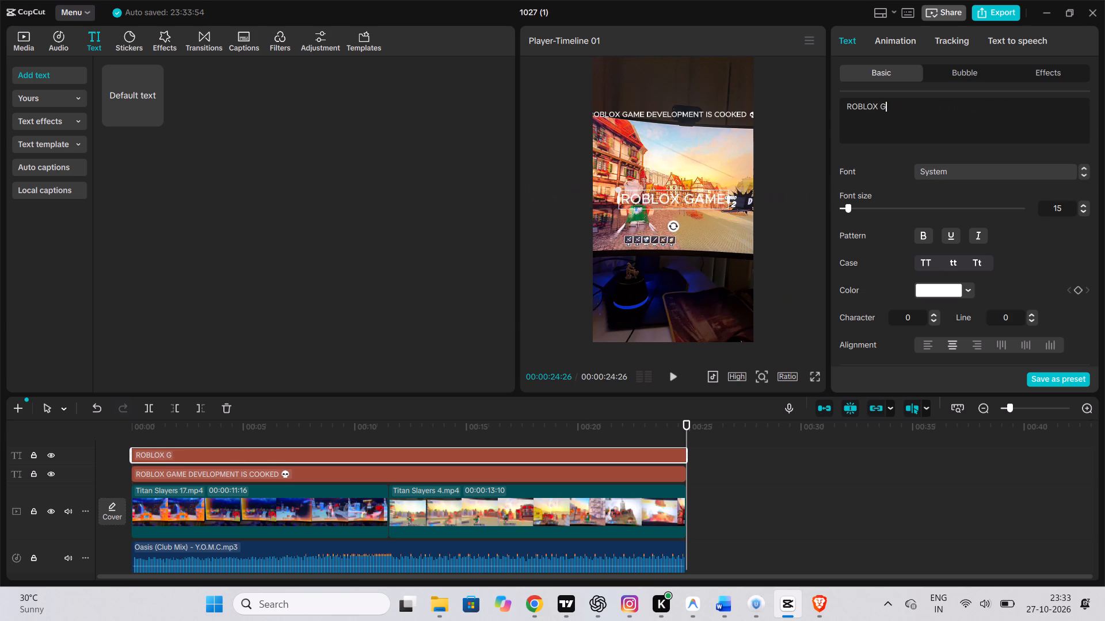
Switch to the campaign guide in Brave and copy "ForgeGUI MCP" from the on-screen text requirement.
{"action": "key", "text": "alt+Tab"}
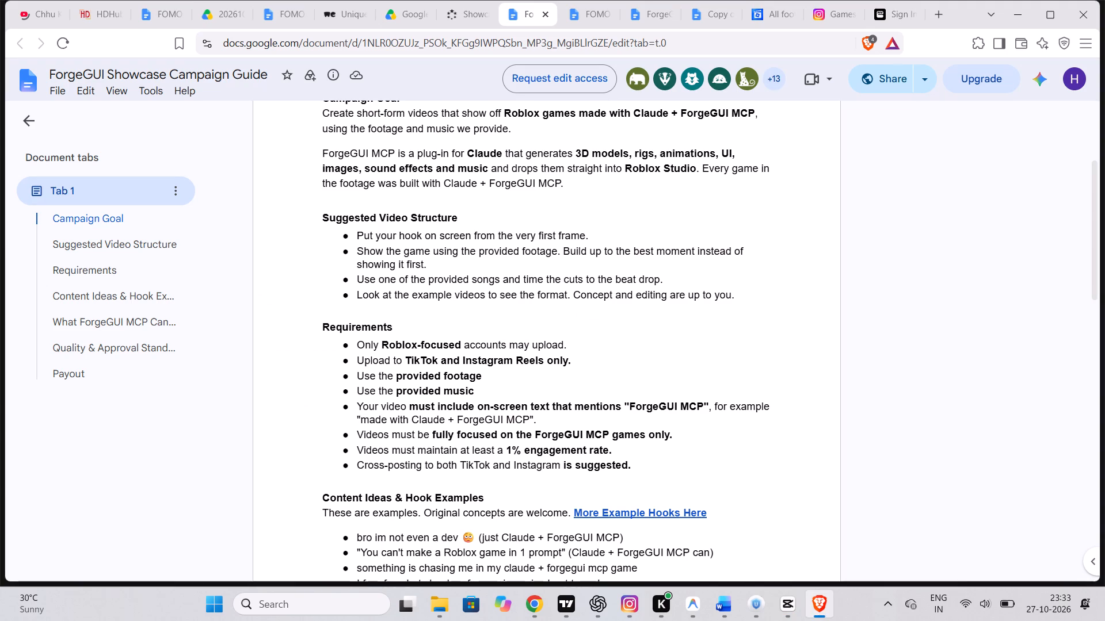
{"action": "left_click_drag", "start_coordinate": [702, 404], "coordinate": [635, 409]}
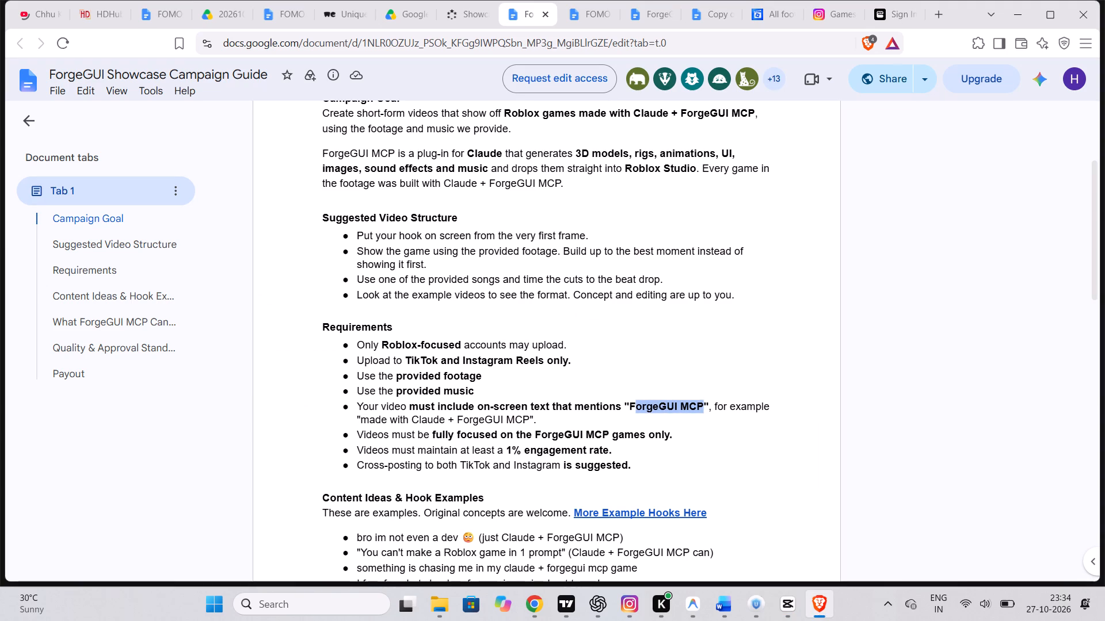
{"action": "left_click_drag", "start_coordinate": [635, 409], "coordinate": [633, 409]}
{"action": "key", "text": "ctrl+c"}
{"action": "key", "text": "ctrl+c"}
Back in CapCut, paste "ForgeGUI MCP" as the wording of the new text clip.
{"action": "key", "text": "alt+Tab"}
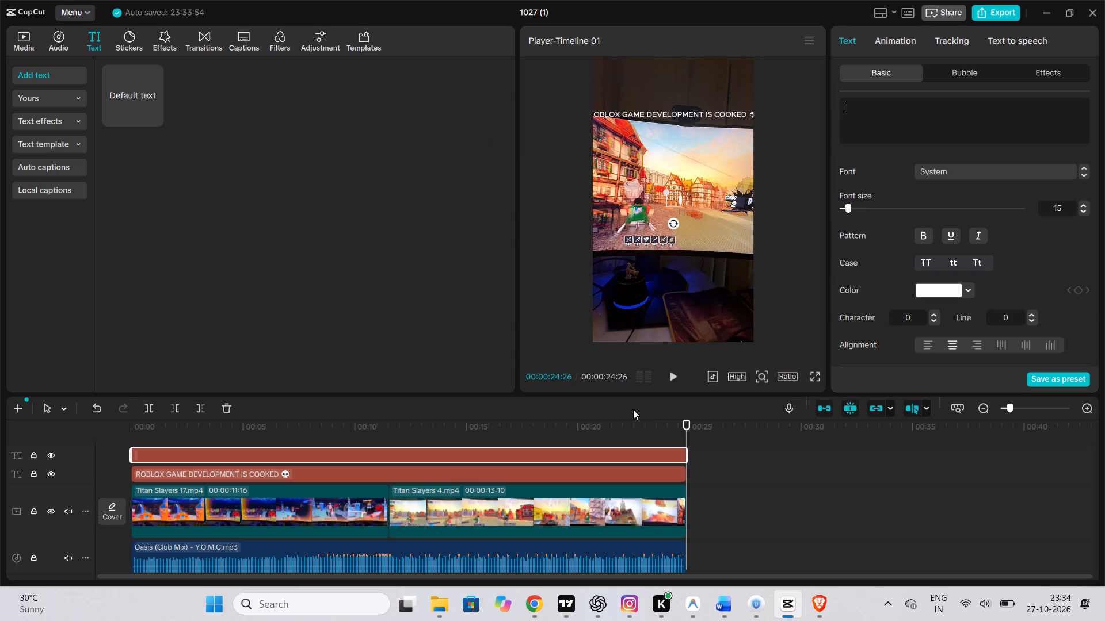
{"action": "key", "text": "ctrl+v"}
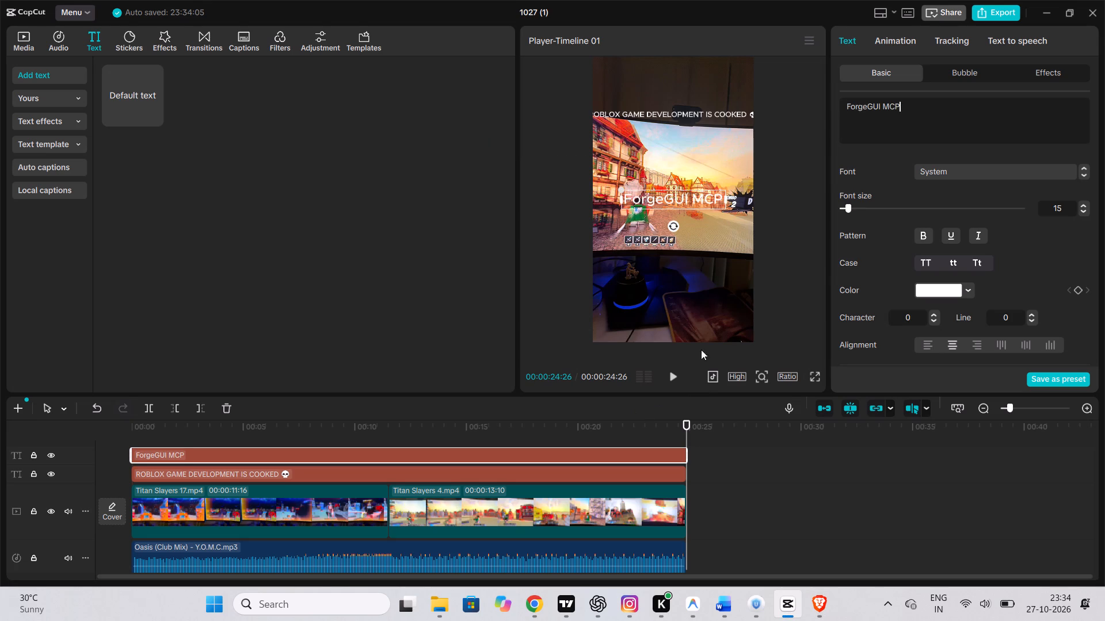
Try the Black Hole font on the "ForgeGUI MCP" text, and change the font to BUNGEE.
{"action": "left_click", "coordinate": [959, 170]}
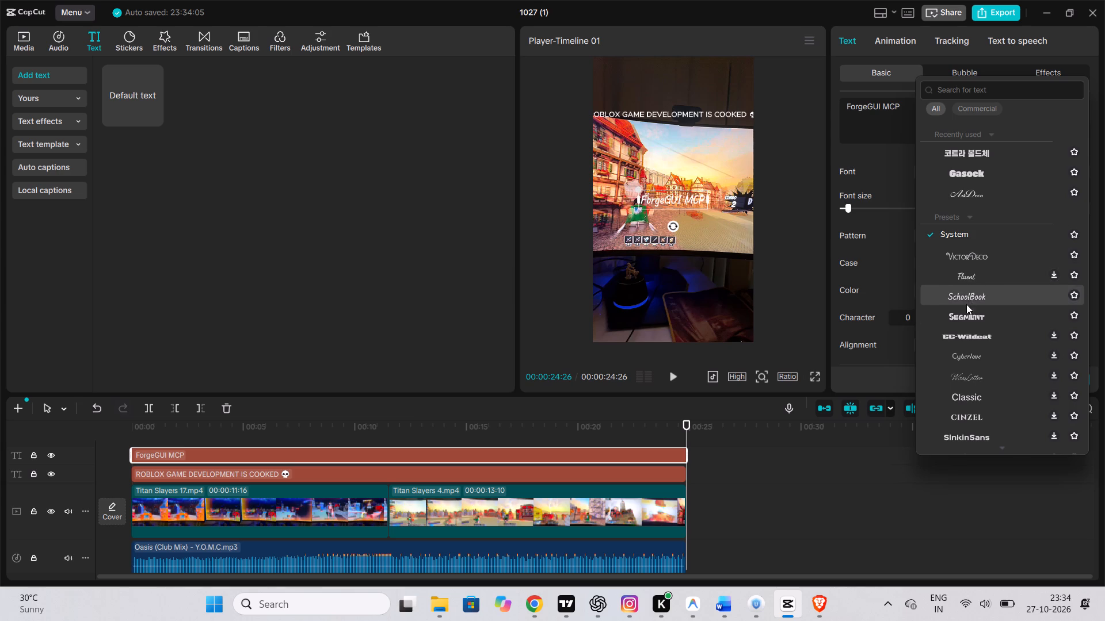
{"action": "scroll", "coordinate": [965, 314], "scroll_direction": "down", "scroll_amount": 8}
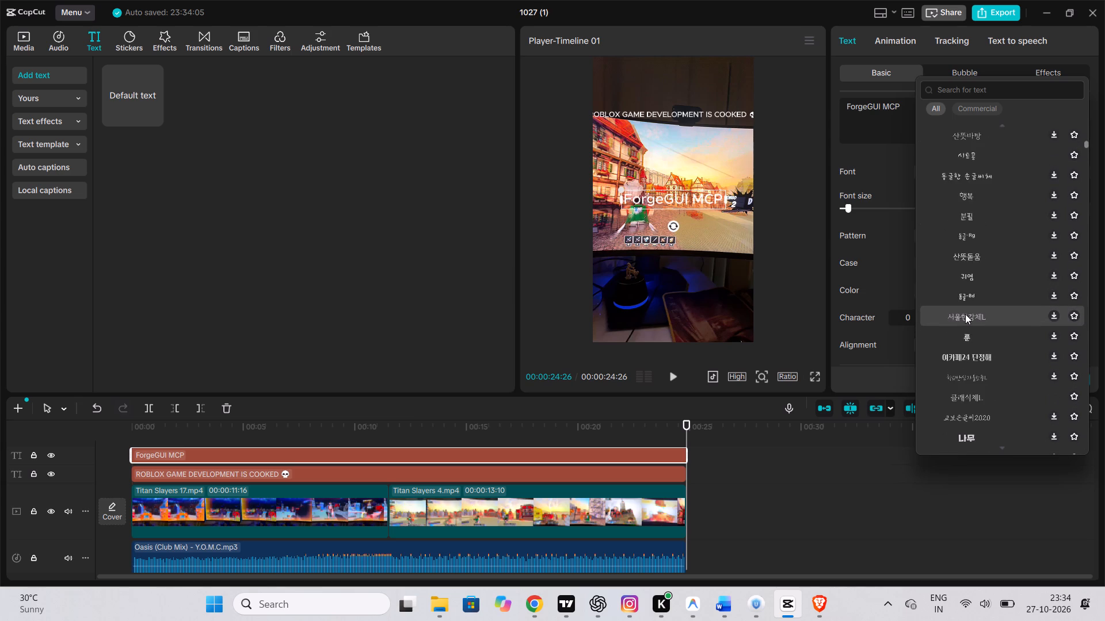
{"action": "scroll", "coordinate": [965, 314], "scroll_direction": "down", "scroll_amount": 9}
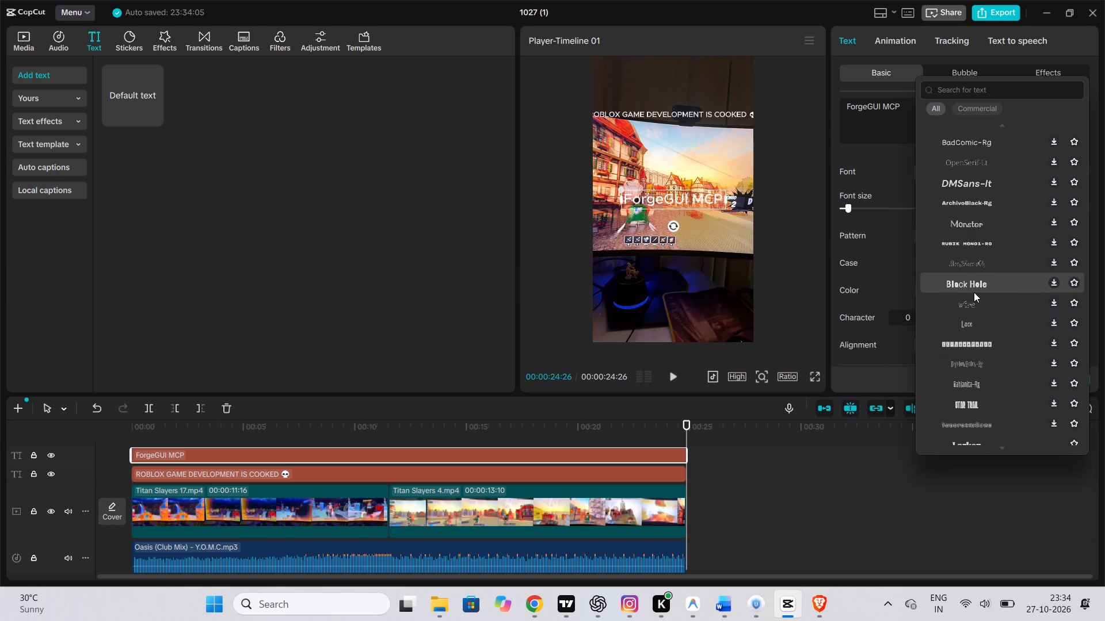
{"action": "left_click", "coordinate": [974, 292]}
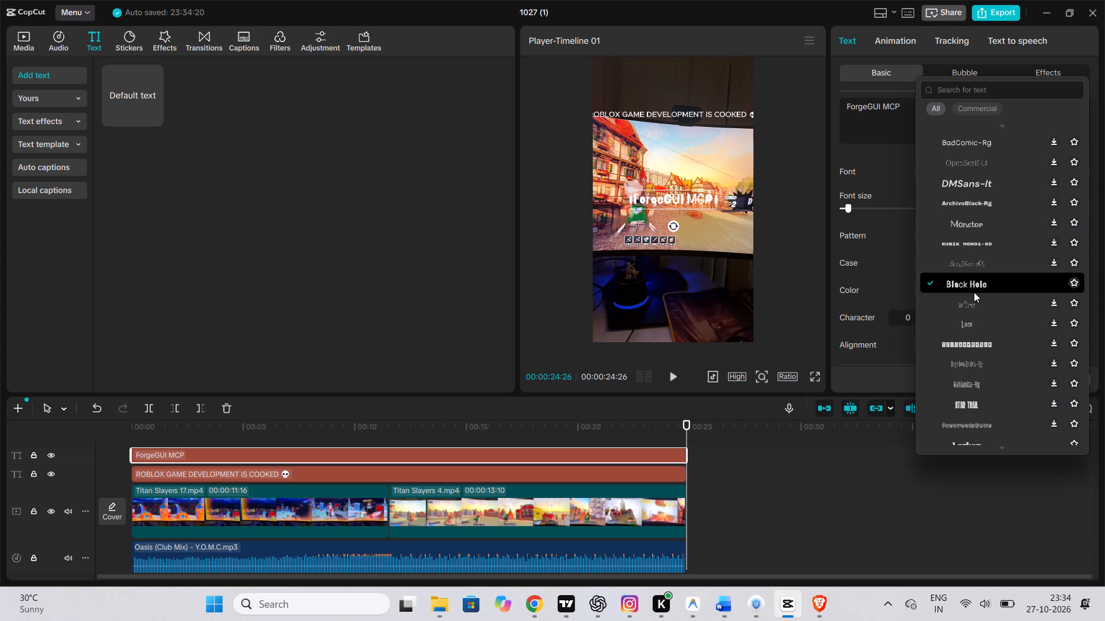
{"action": "scroll", "coordinate": [974, 292], "scroll_direction": "down", "scroll_amount": 2}
{"action": "left_click", "coordinate": [974, 292]}
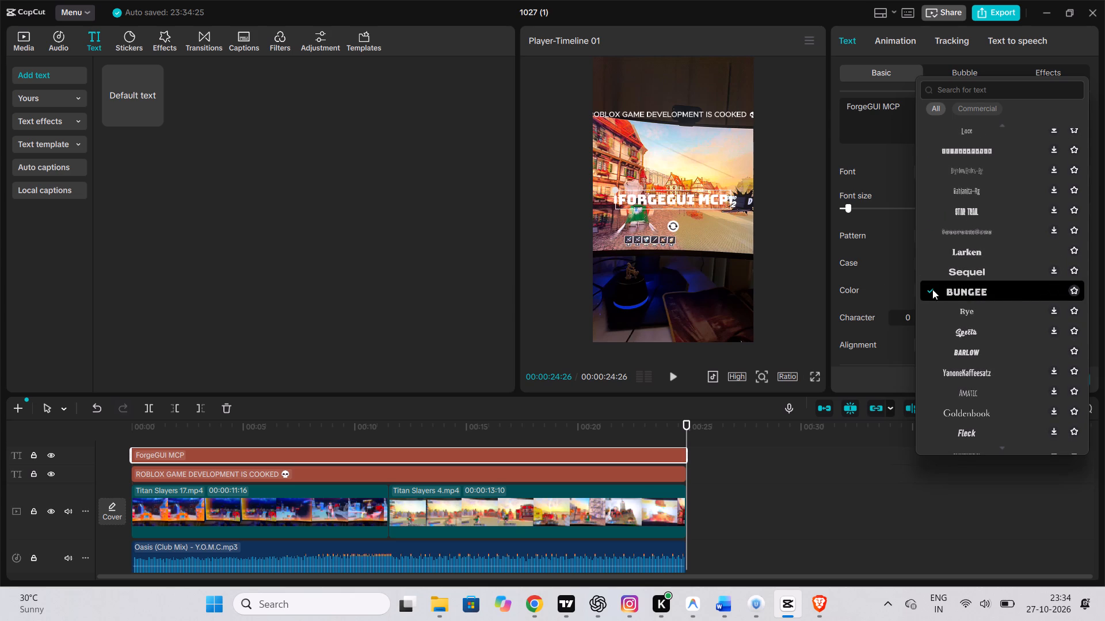
Colour the "ForgeGUI MCP" caption pinkish red, hex FF0855.
{"action": "left_click", "coordinate": [881, 255]}
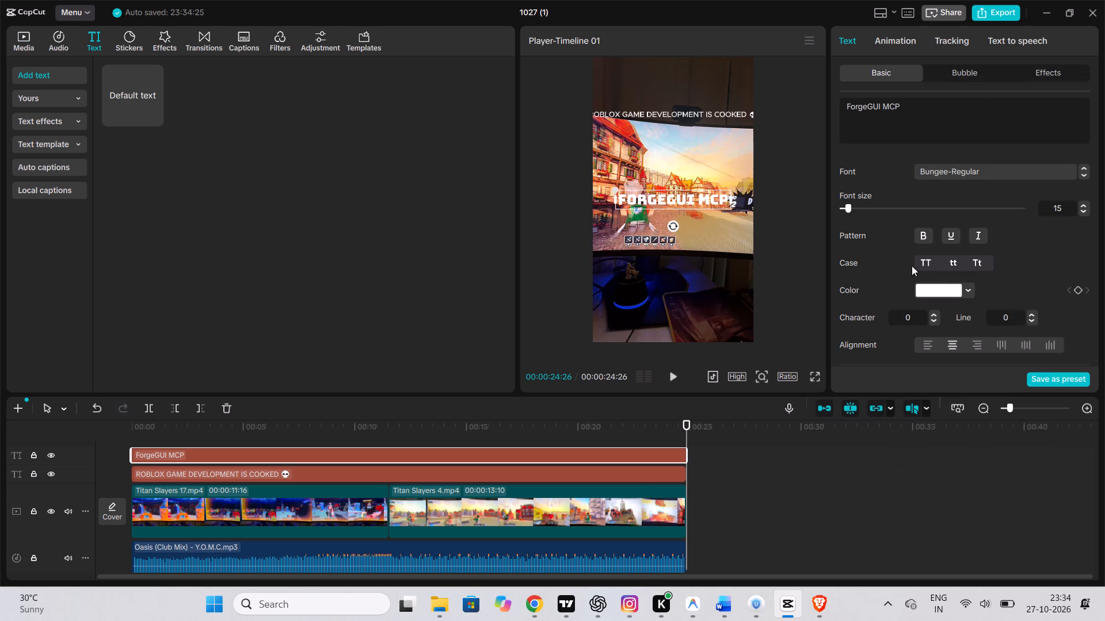
{"action": "left_click", "coordinate": [940, 292]}
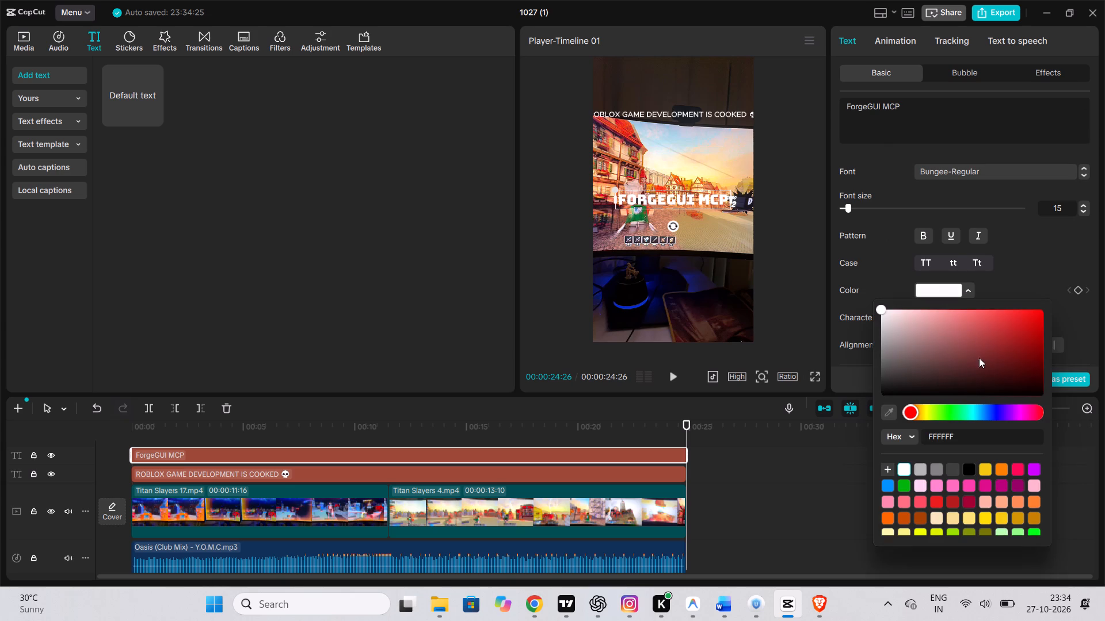
{"action": "left_click", "coordinate": [1017, 467]}
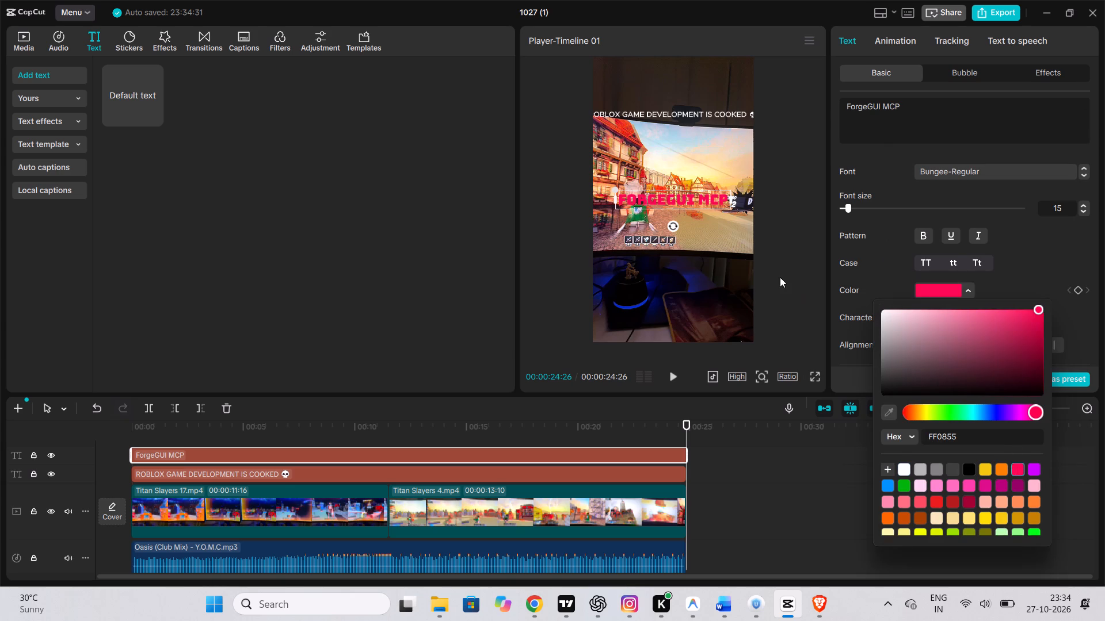
Move the "ForgeGUI MCP" caption below the monitor in the frame, centred, and shrink it to a little over half its width.
{"action": "left_click_drag", "start_coordinate": [706, 197], "coordinate": [708, 279]}
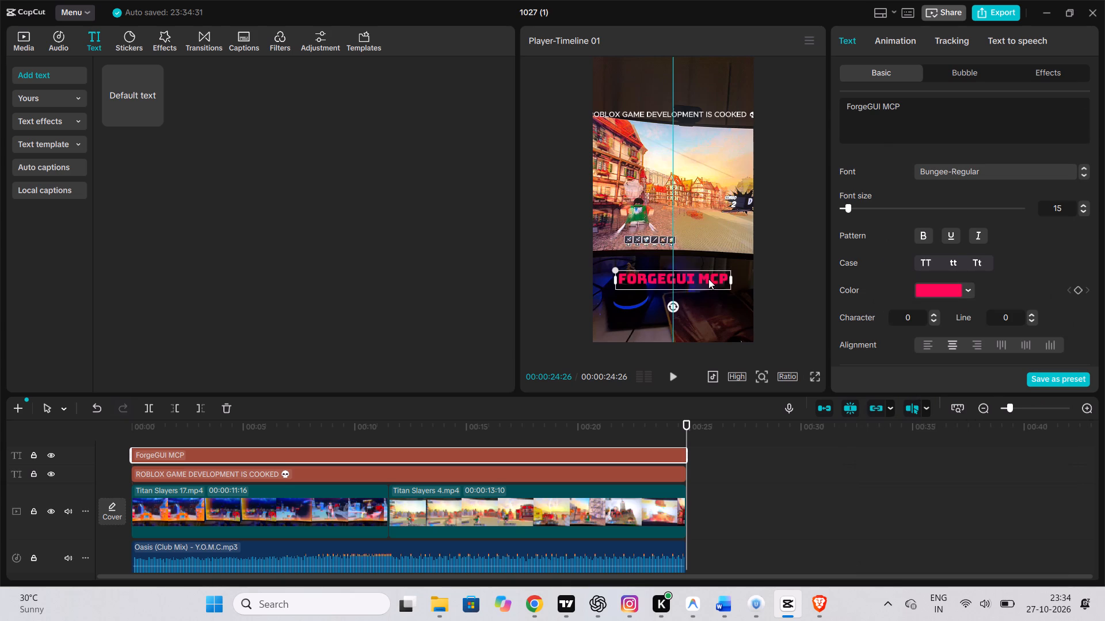
{"action": "left_click_drag", "start_coordinate": [708, 279], "coordinate": [703, 284]}
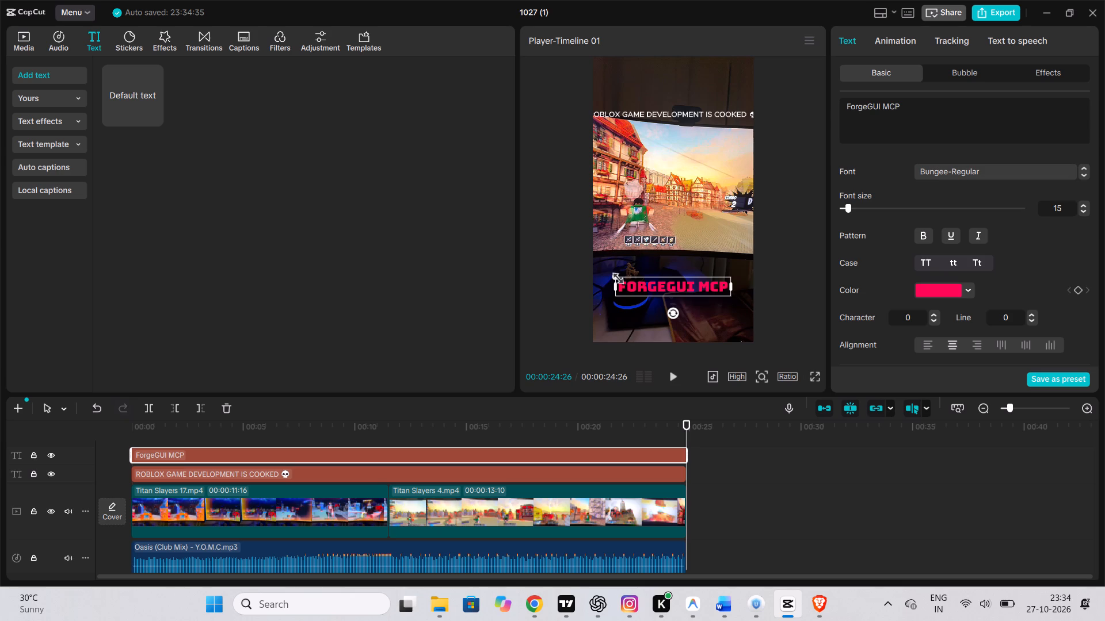
{"action": "left_click_drag", "start_coordinate": [615, 276], "coordinate": [647, 292]}
Set the "ROBLOX GAME DEVELOPMENT IS COOKED 💀" hook caption's font to Segment and move it slightly higher, keeping it centred.
{"action": "left_click", "coordinate": [649, 112]}
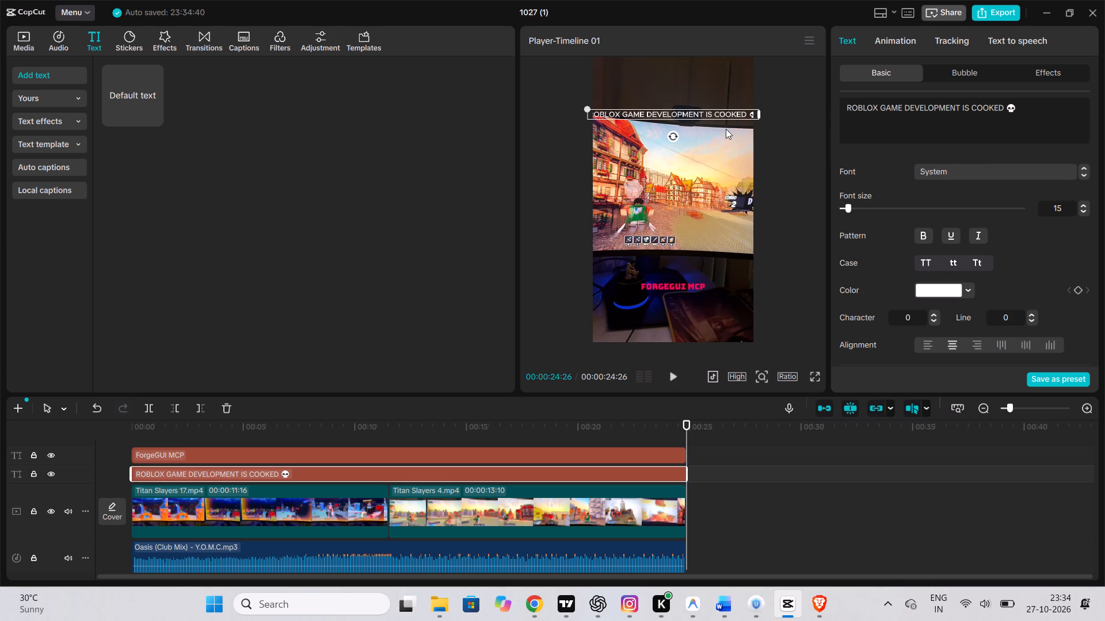
{"action": "left_click", "coordinate": [963, 173]}
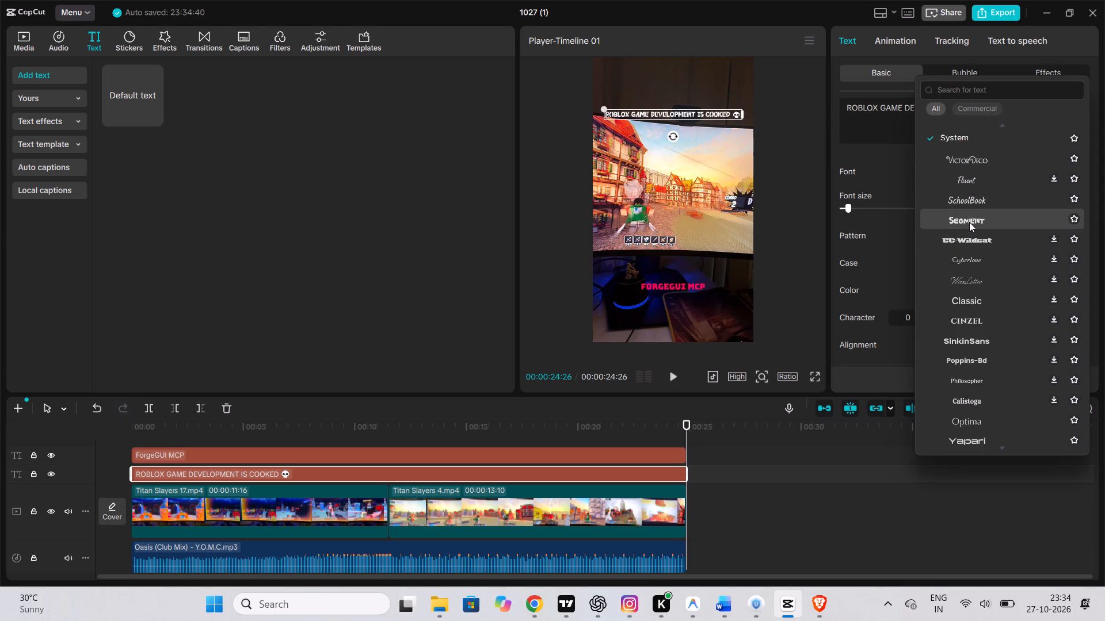
{"action": "left_click", "coordinate": [969, 222]}
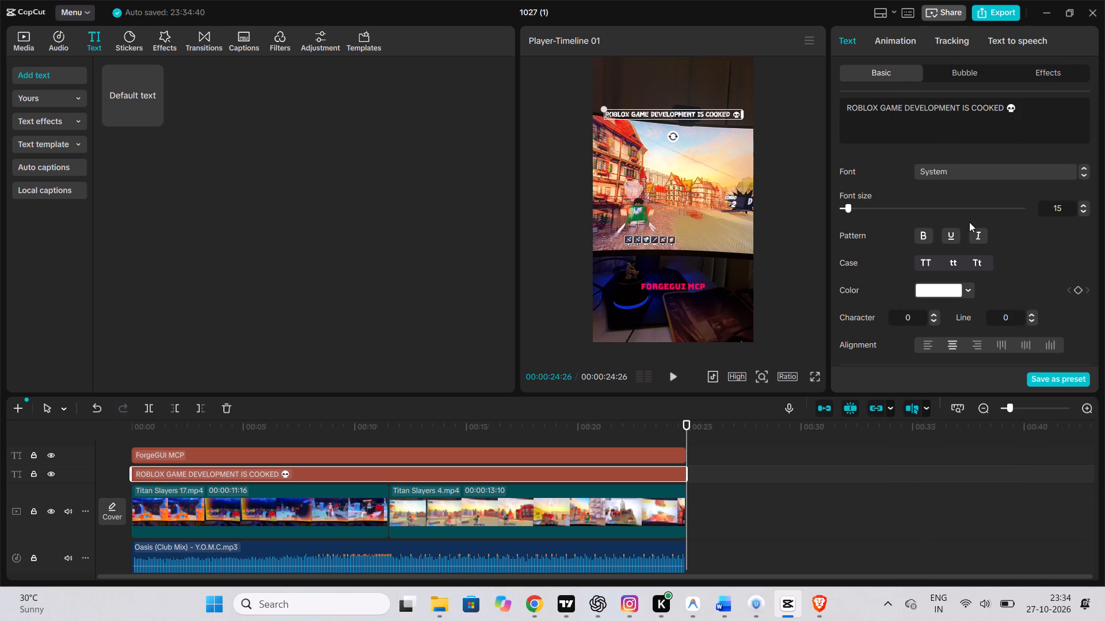
{"action": "left_click_drag", "start_coordinate": [698, 111], "coordinate": [696, 99]}
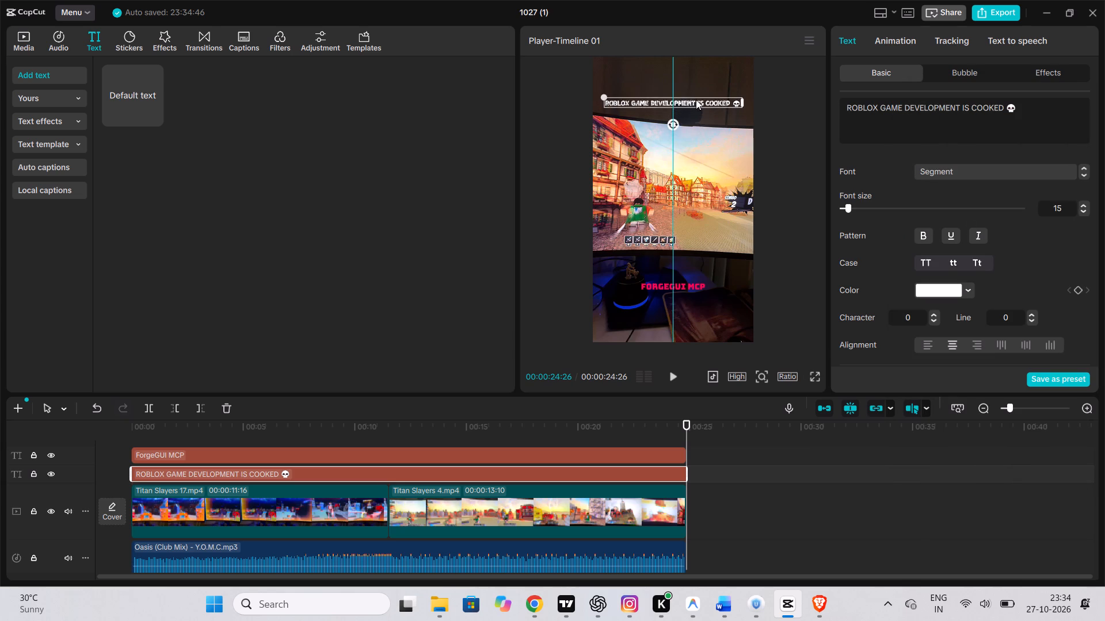
{"action": "left_click_drag", "start_coordinate": [696, 99], "coordinate": [696, 97]}
Play the edit full screen from near the beginning to check both captions over the footage, and stop playback.
{"action": "left_click", "coordinate": [818, 370]}
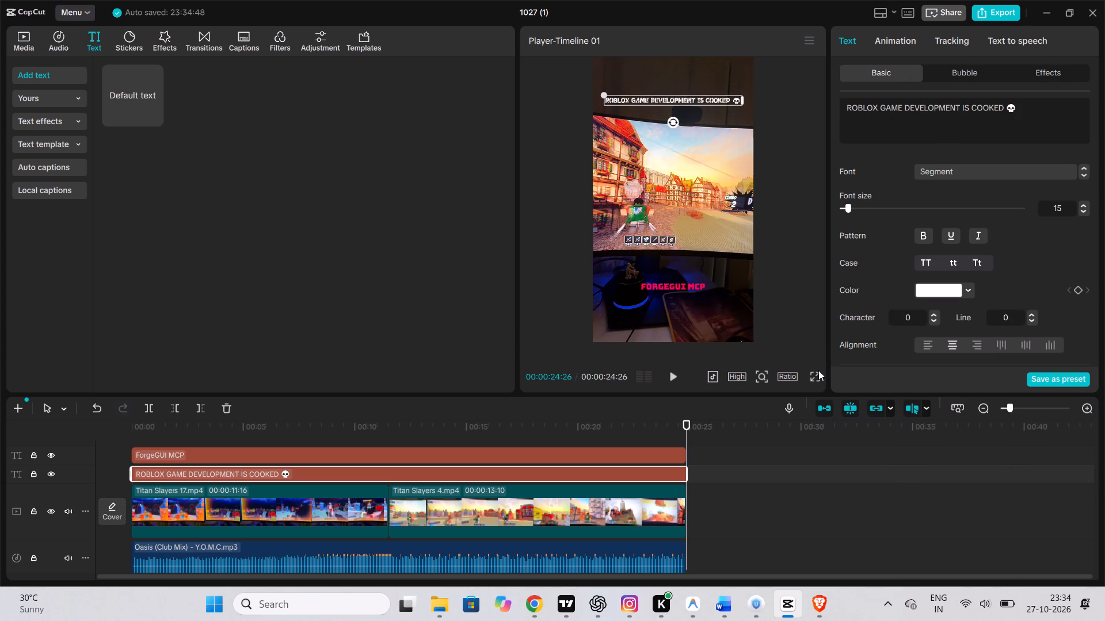
{"action": "left_click", "coordinate": [815, 375]}
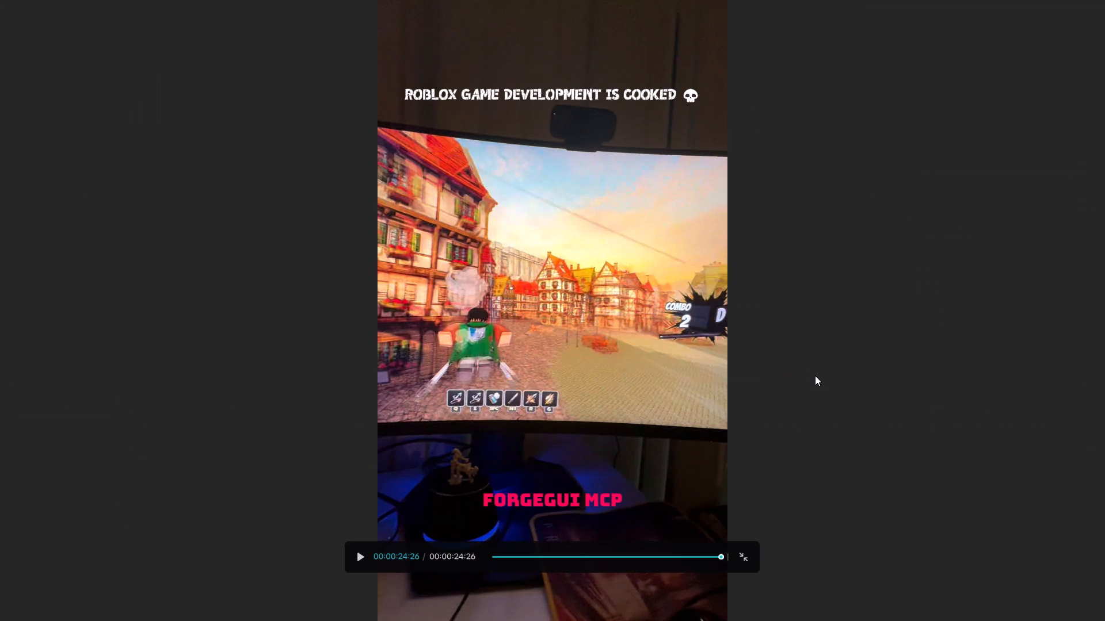
{"action": "left_click", "coordinate": [494, 555]}
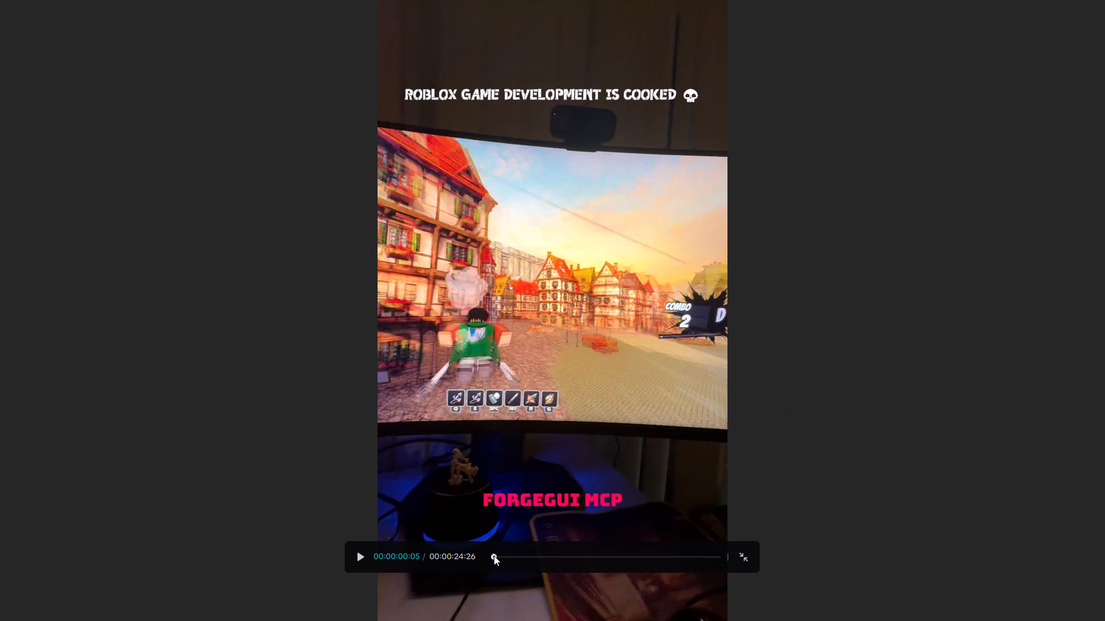
{"action": "key", "text": "space"}
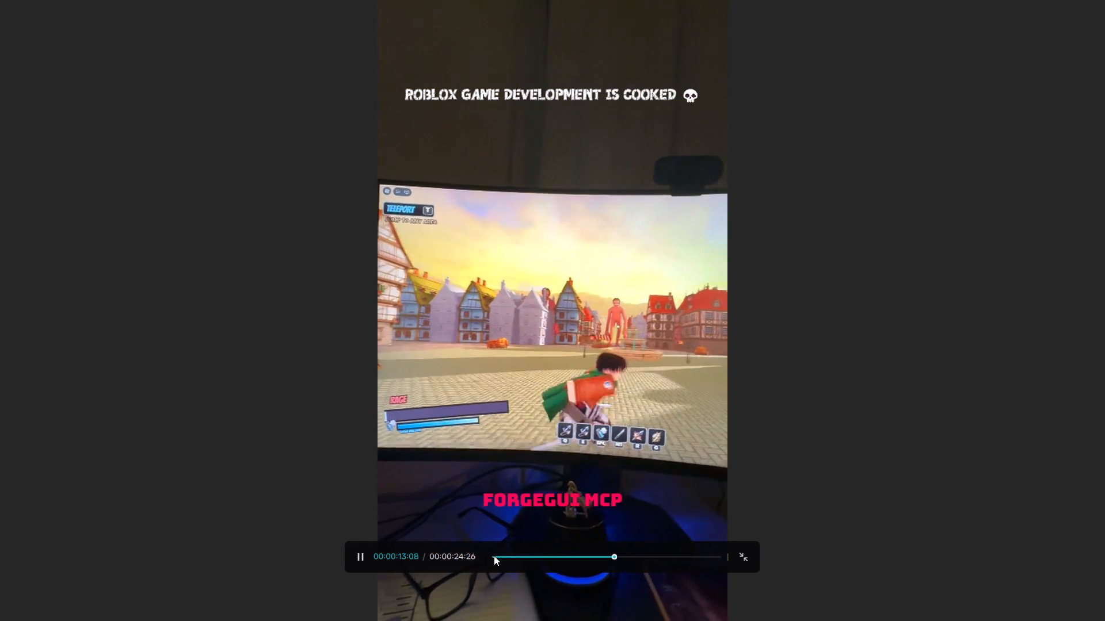
{"action": "key", "text": "alt+Tab"}
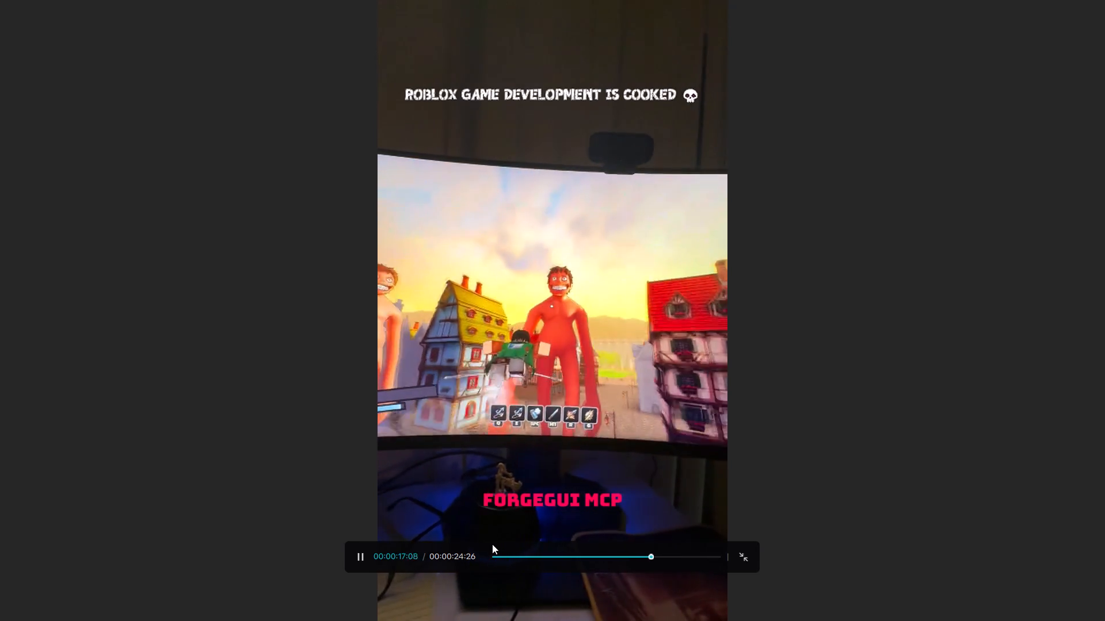
{"action": "key", "text": "Escape"}
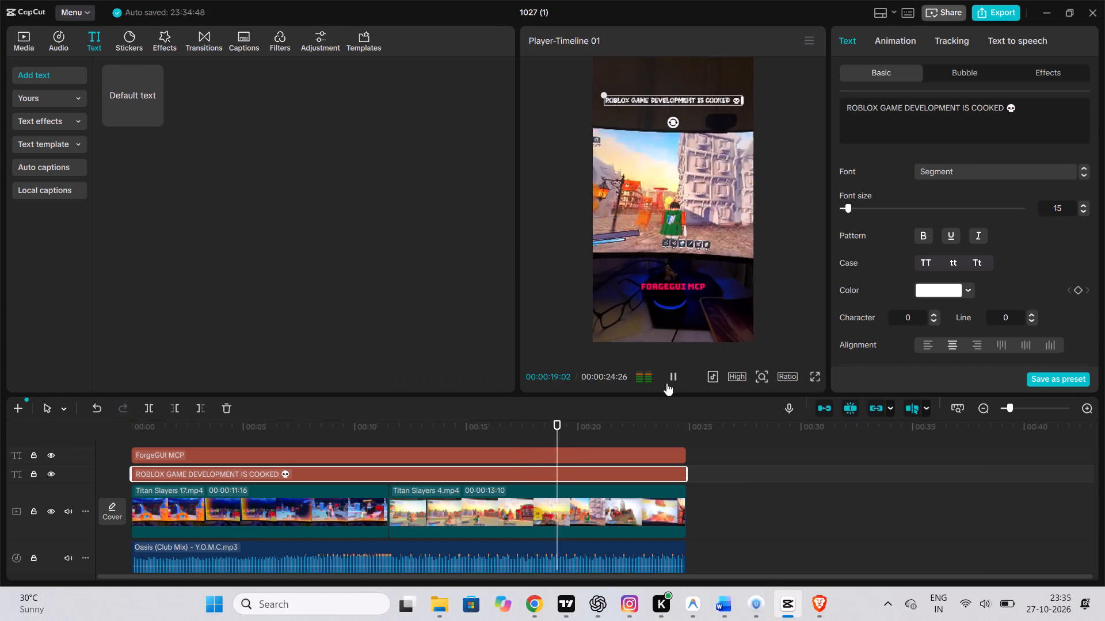
{"action": "left_click", "coordinate": [672, 379]}
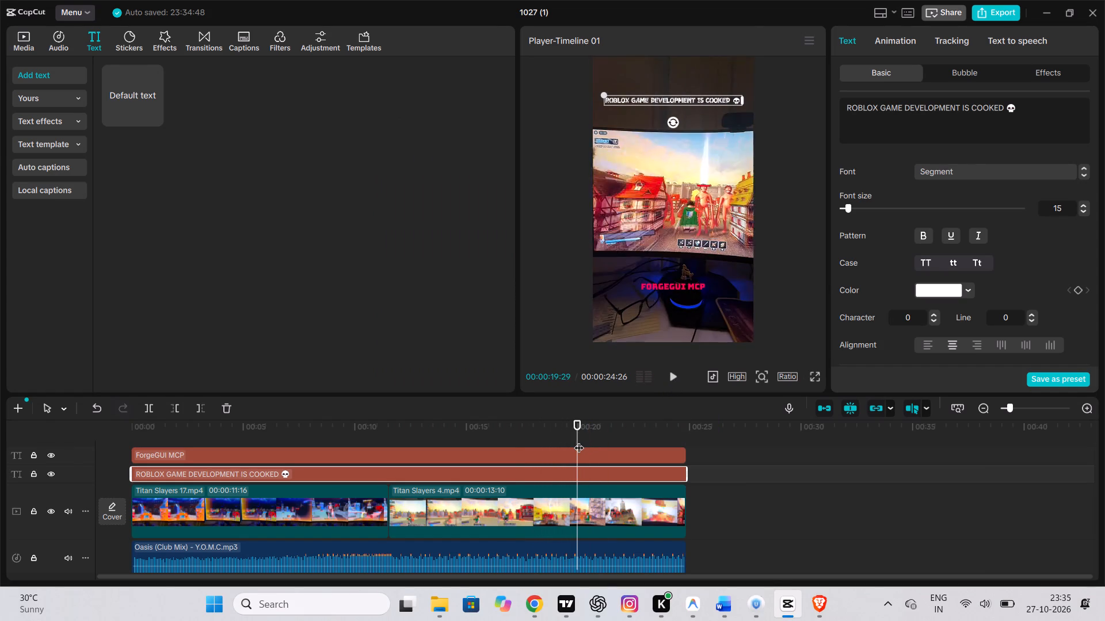
Return the playhead to the very start of the timeline.
{"action": "left_click_drag", "start_coordinate": [579, 440], "coordinate": [143, 422]}
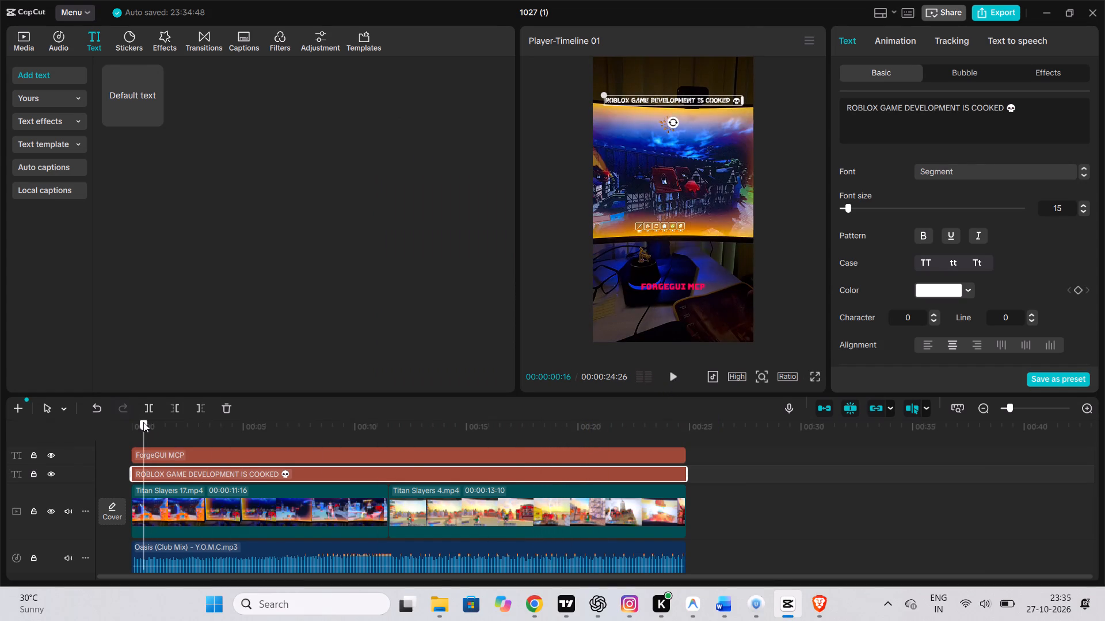
{"action": "left_click_drag", "start_coordinate": [143, 422], "coordinate": [96, 420]}
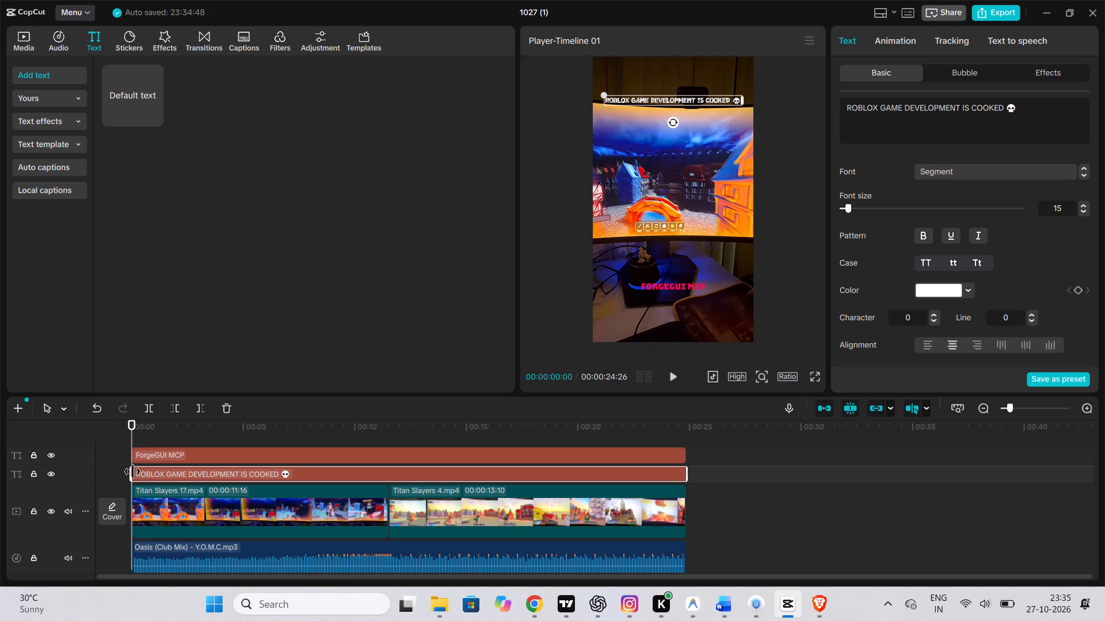
{"action": "left_click", "coordinate": [132, 471]}
{"action": "left_click", "coordinate": [137, 476]}
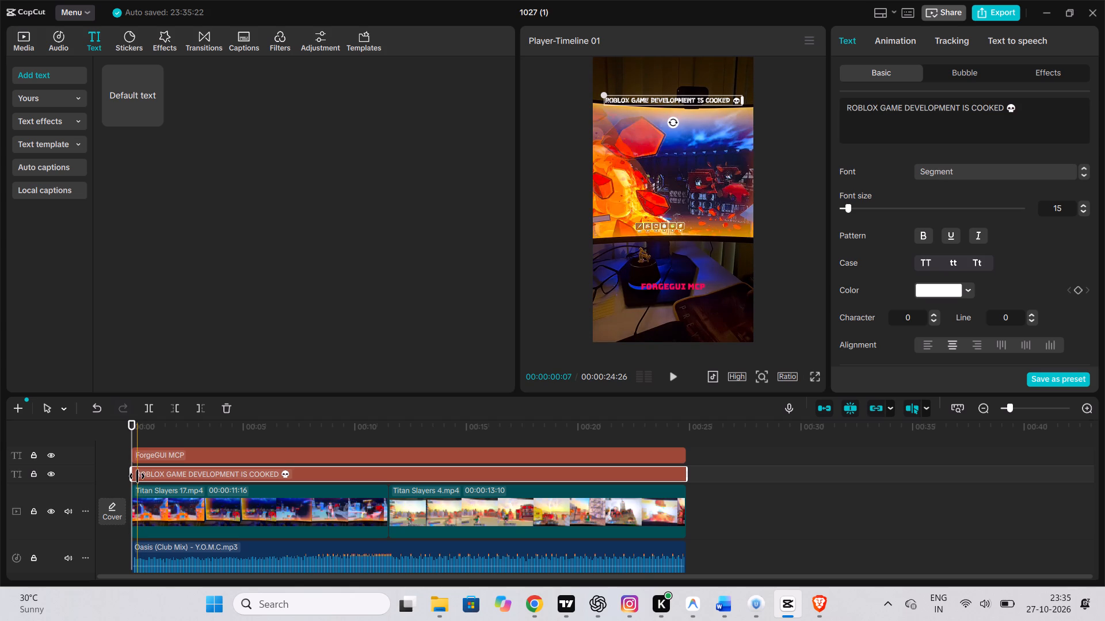
{"action": "right_click", "coordinate": [137, 476]}
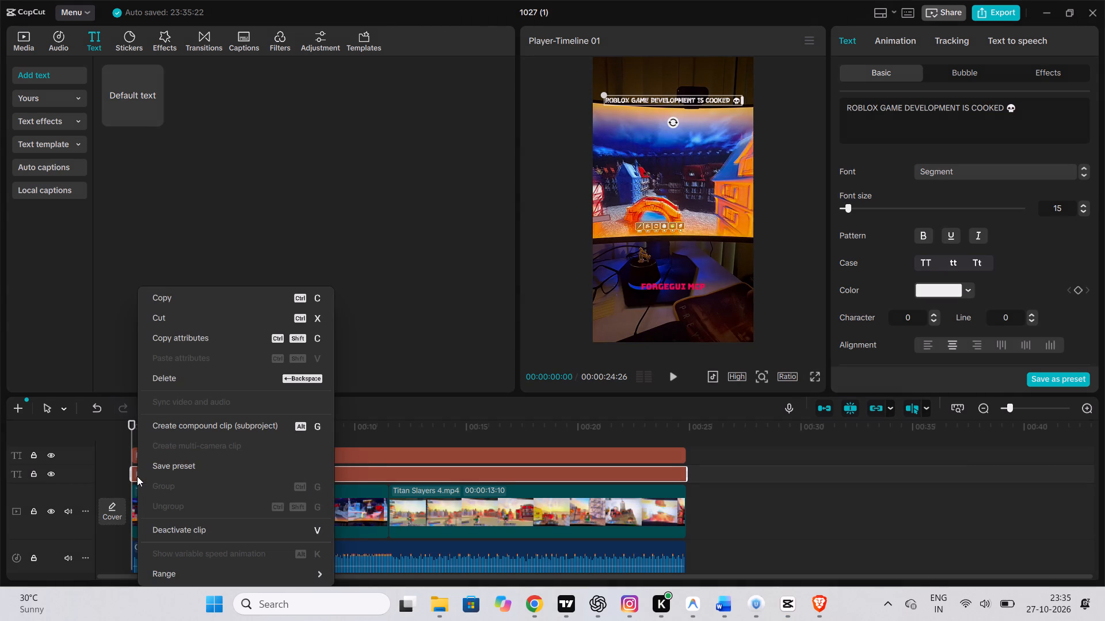
{"action": "left_click", "coordinate": [131, 476]}
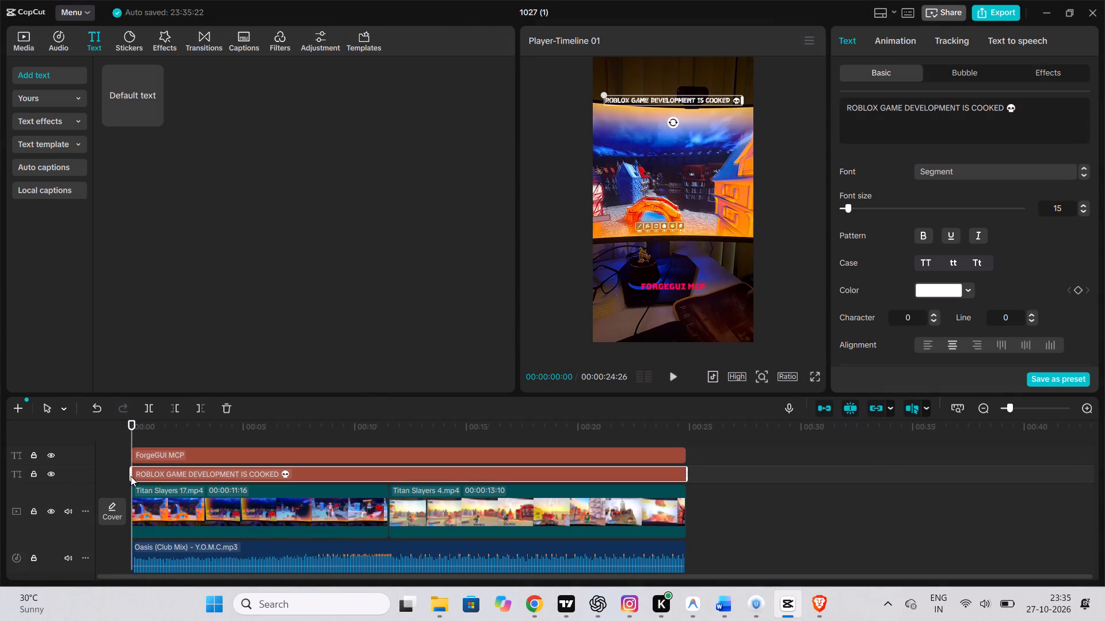
Add a second timeline to the project and switch back to Timeline 01.
{"action": "left_click", "coordinate": [16, 407]}
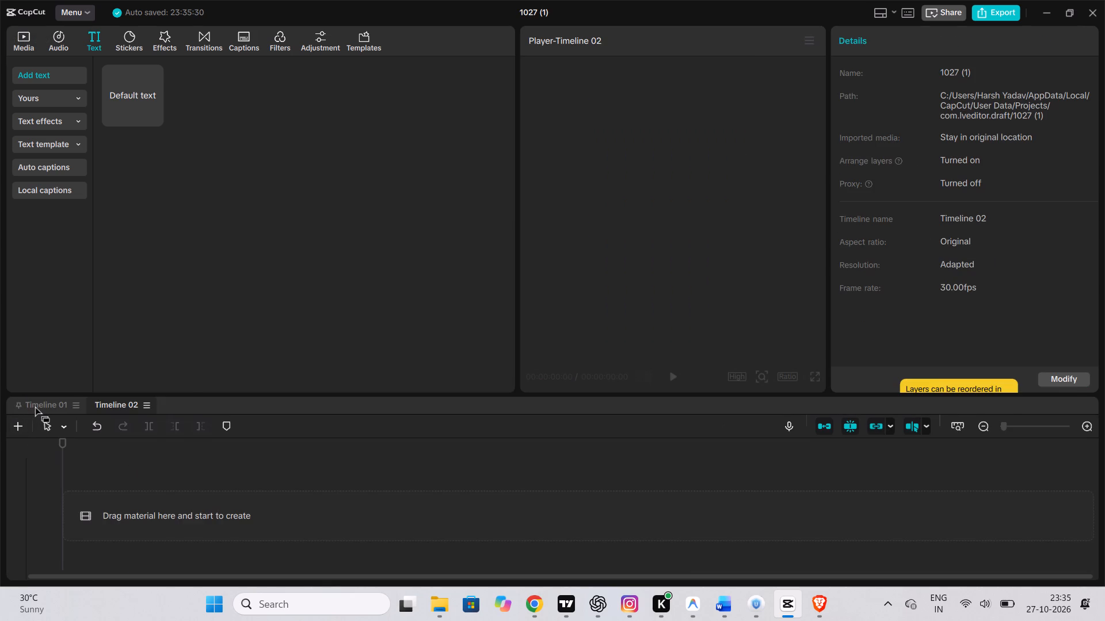
{"action": "left_click", "coordinate": [34, 405]}
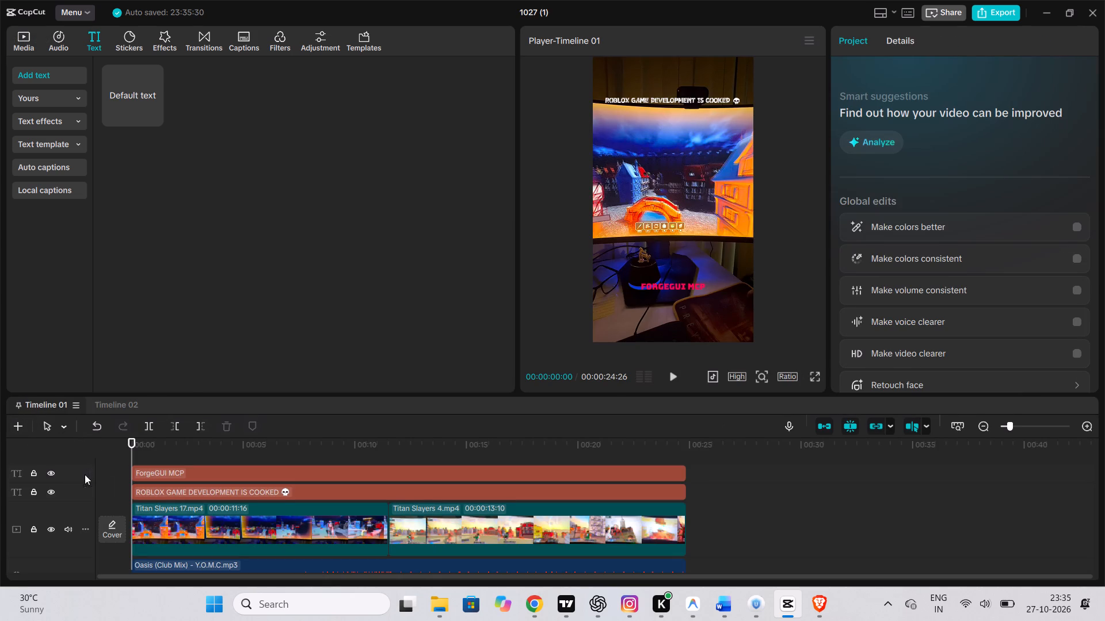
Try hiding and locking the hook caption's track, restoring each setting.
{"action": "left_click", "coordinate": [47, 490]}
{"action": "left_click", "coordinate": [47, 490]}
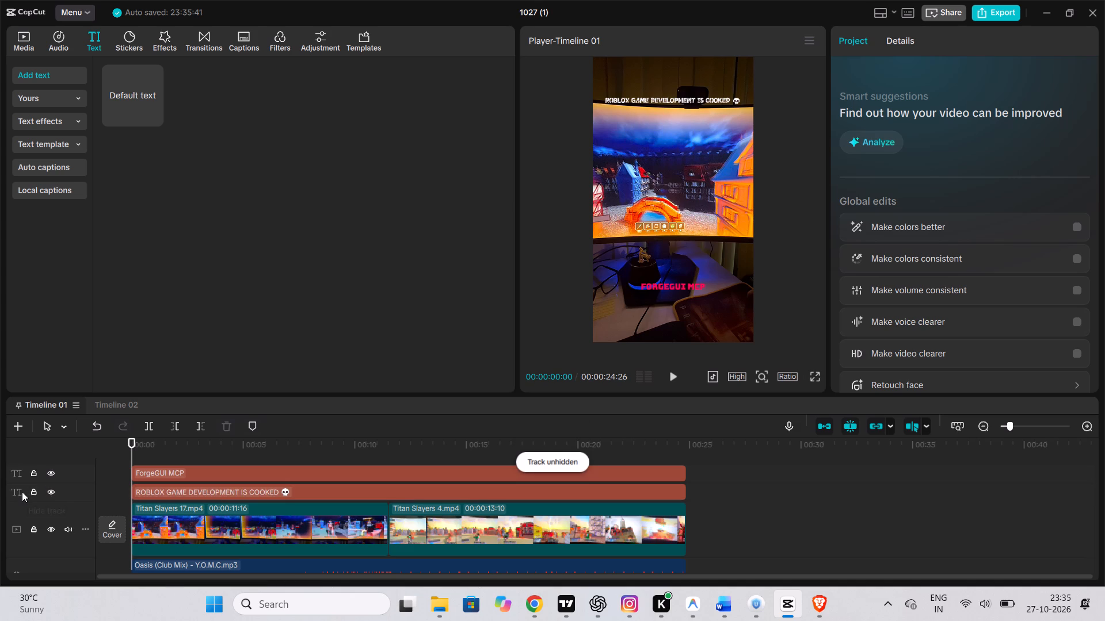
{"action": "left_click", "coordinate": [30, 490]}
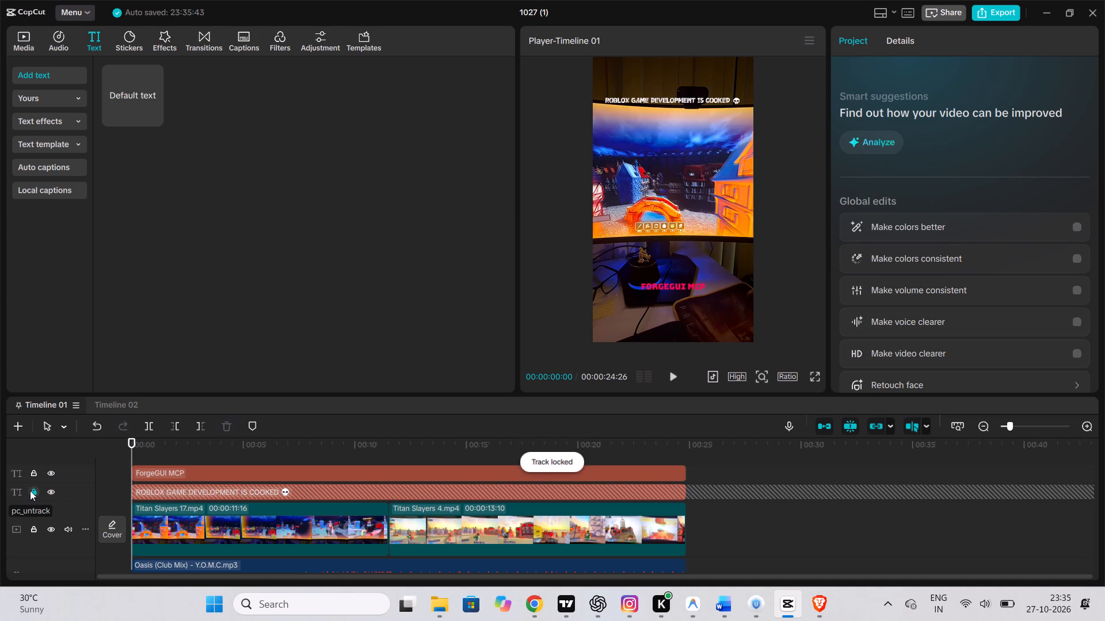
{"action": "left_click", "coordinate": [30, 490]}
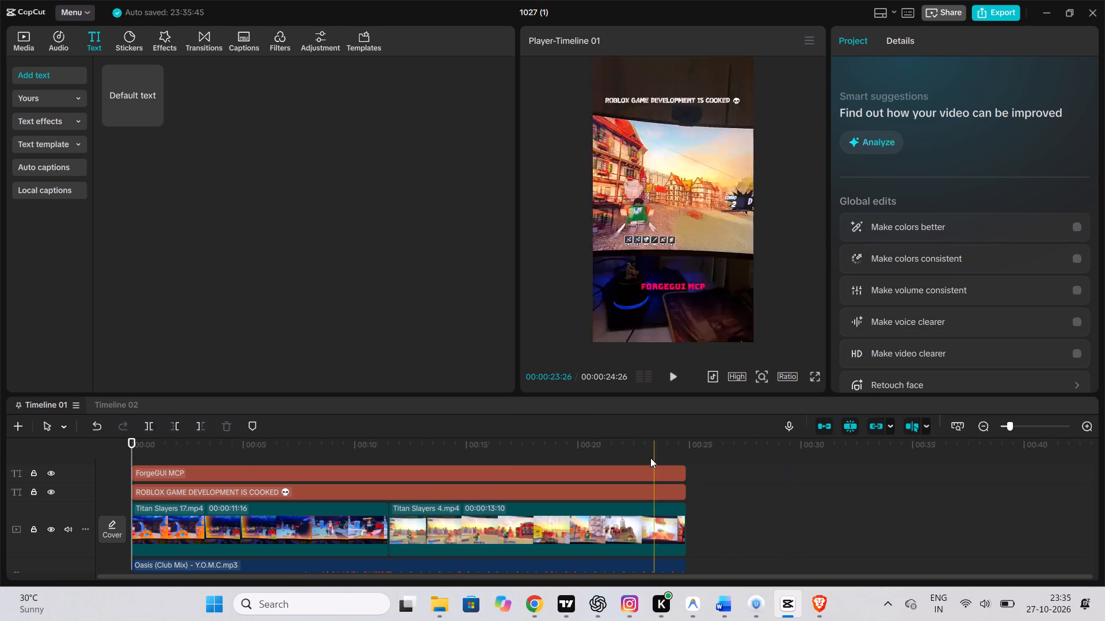
Apply motion tracking to the hook caption with direction Backward and distance following off, and start the tracking.
{"action": "left_click", "coordinate": [228, 486]}
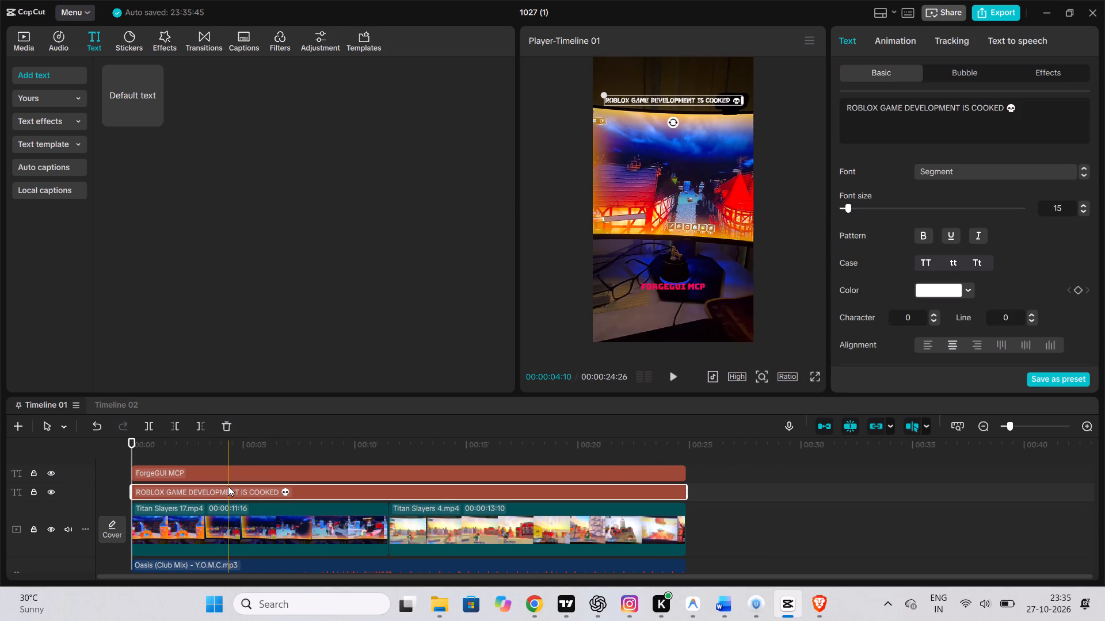
{"action": "left_click", "coordinate": [945, 40]}
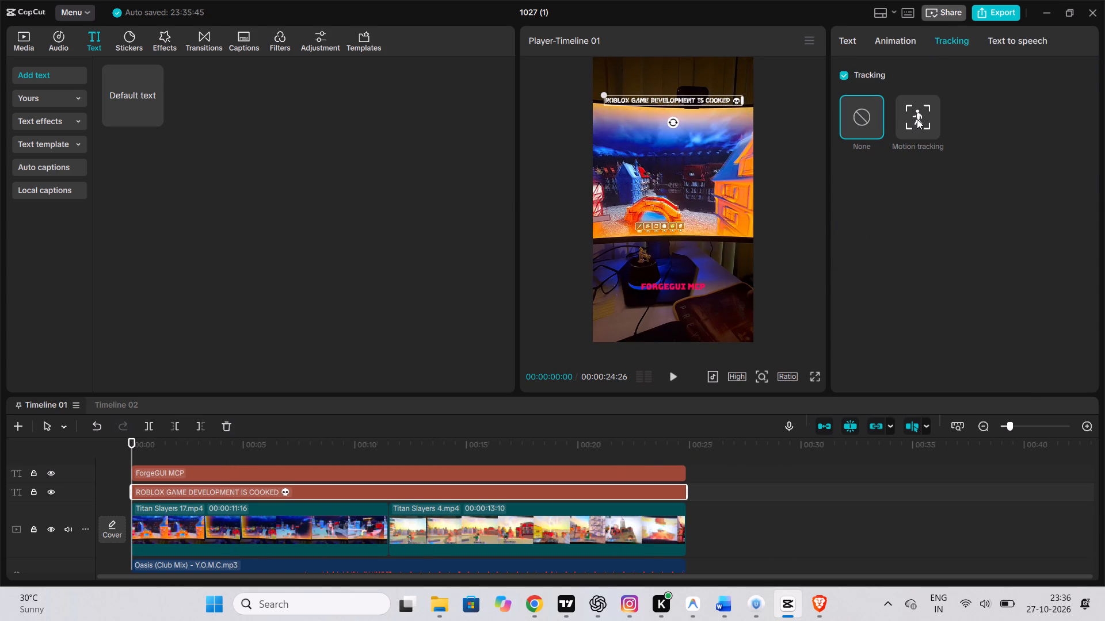
{"action": "left_click", "coordinate": [917, 119]}
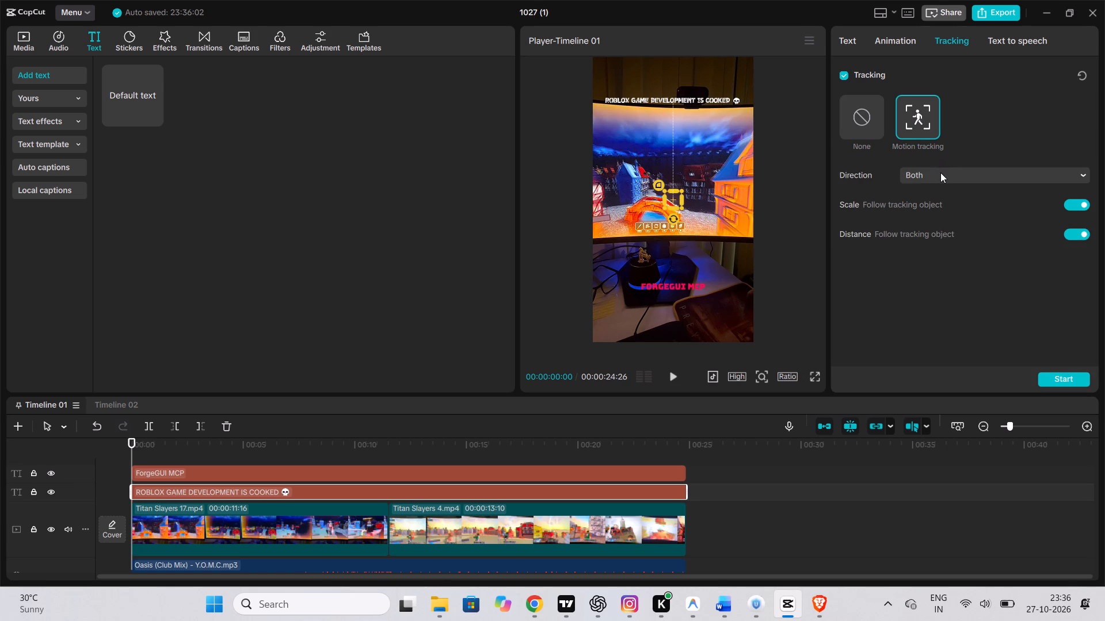
{"action": "left_click", "coordinate": [940, 172]}
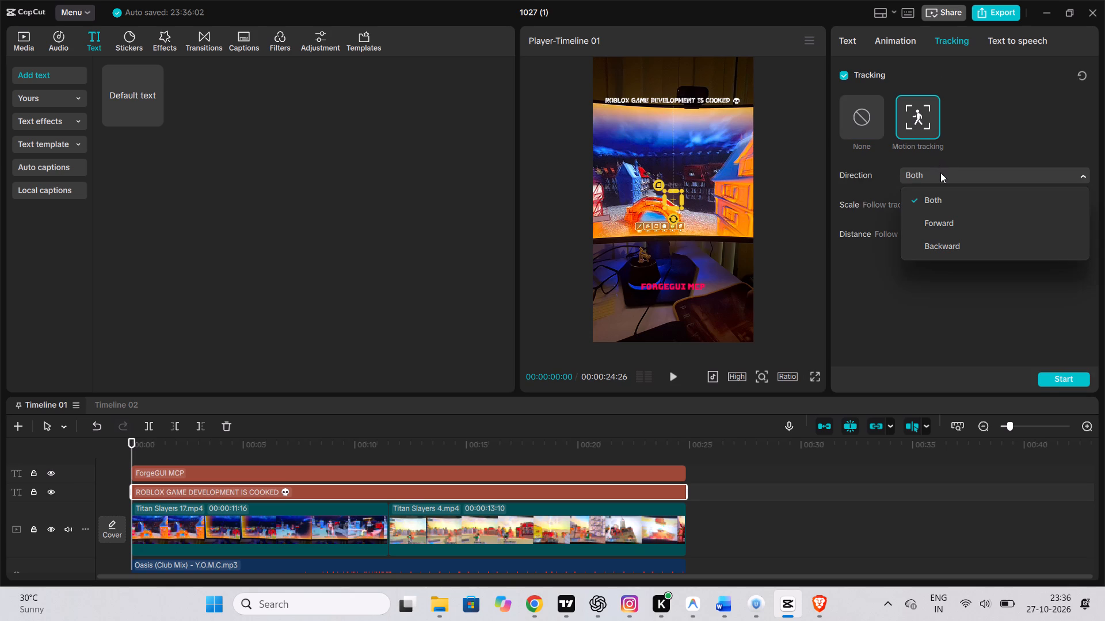
{"action": "left_click", "coordinate": [942, 239]}
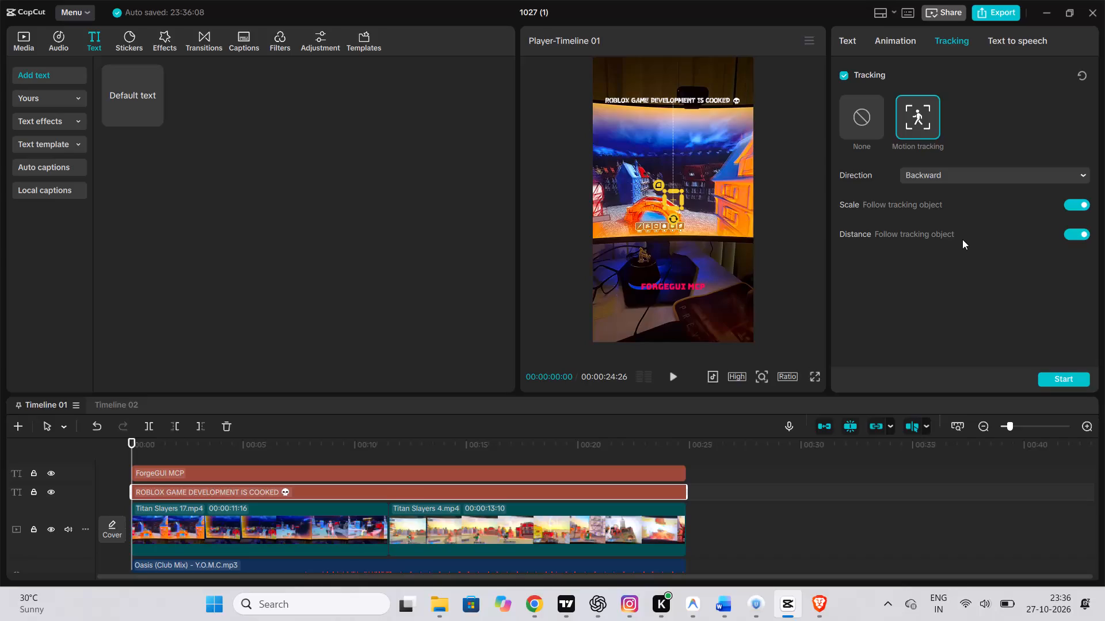
{"action": "left_click", "coordinate": [1062, 230]}
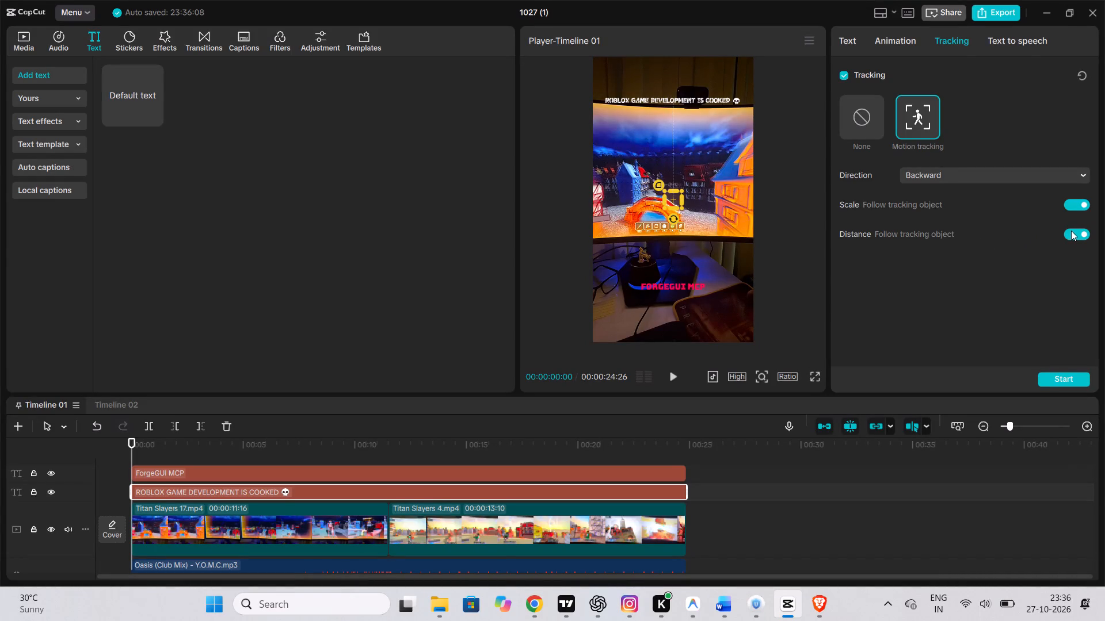
{"action": "left_click", "coordinate": [1072, 232]}
{"action": "left_click", "coordinate": [1068, 377]}
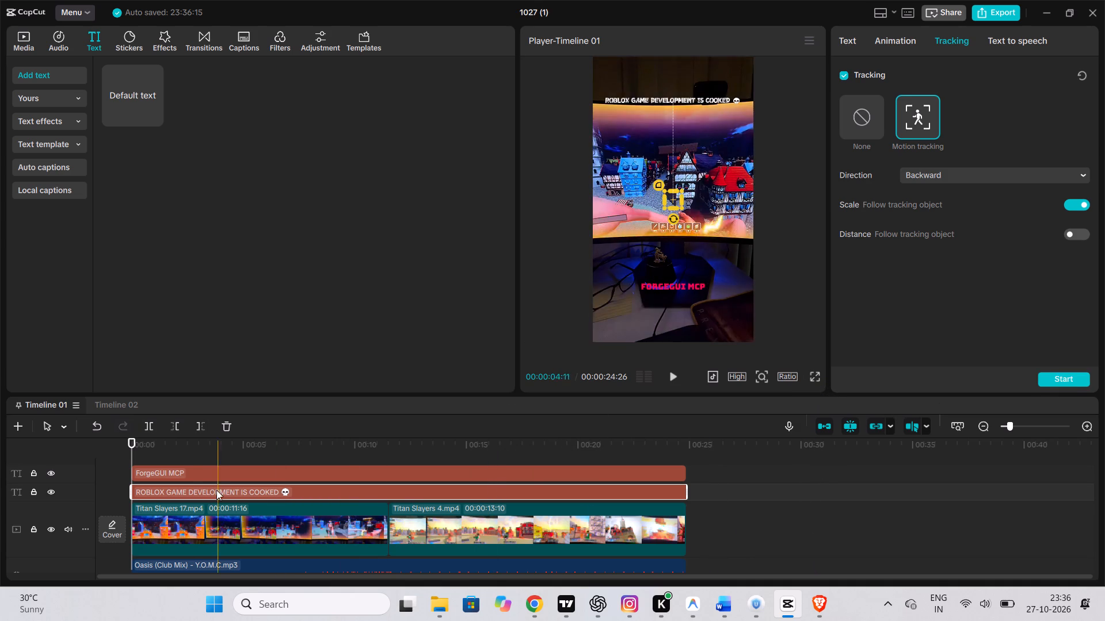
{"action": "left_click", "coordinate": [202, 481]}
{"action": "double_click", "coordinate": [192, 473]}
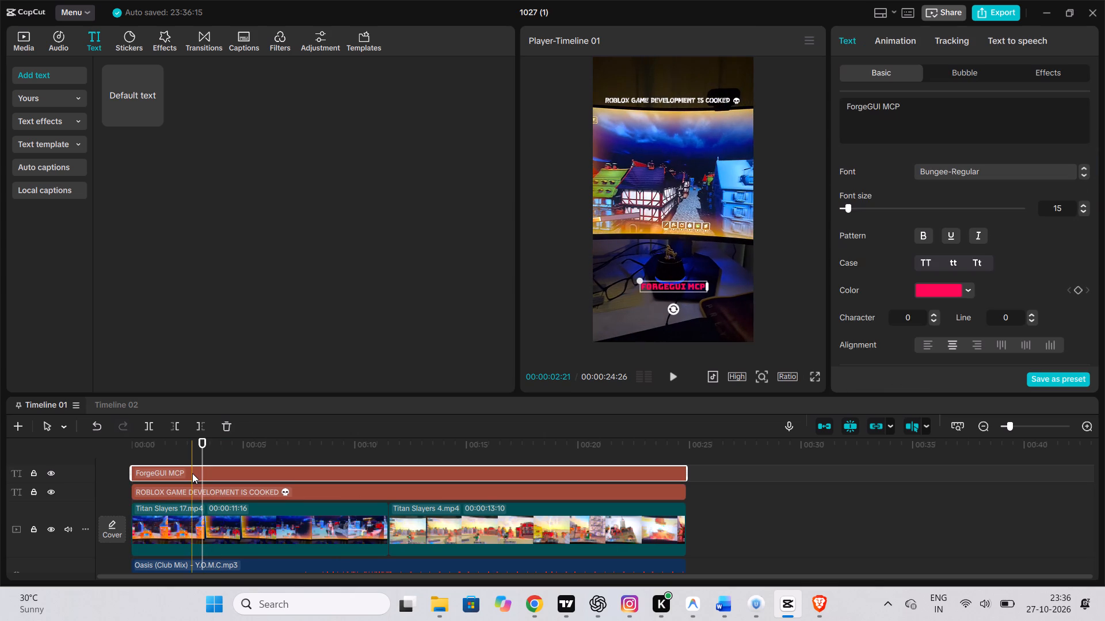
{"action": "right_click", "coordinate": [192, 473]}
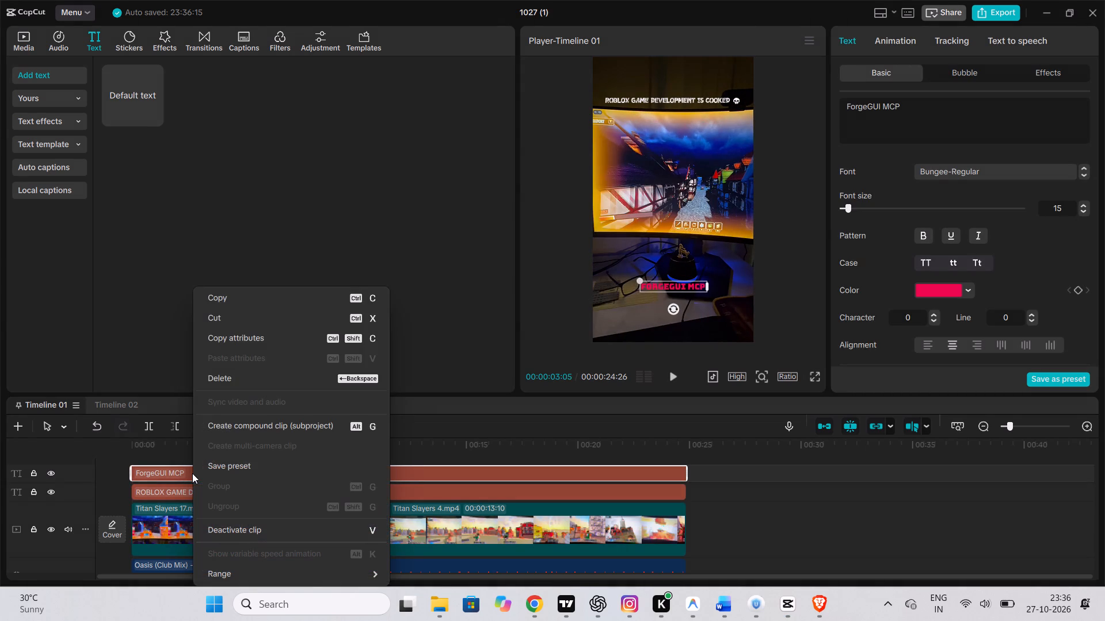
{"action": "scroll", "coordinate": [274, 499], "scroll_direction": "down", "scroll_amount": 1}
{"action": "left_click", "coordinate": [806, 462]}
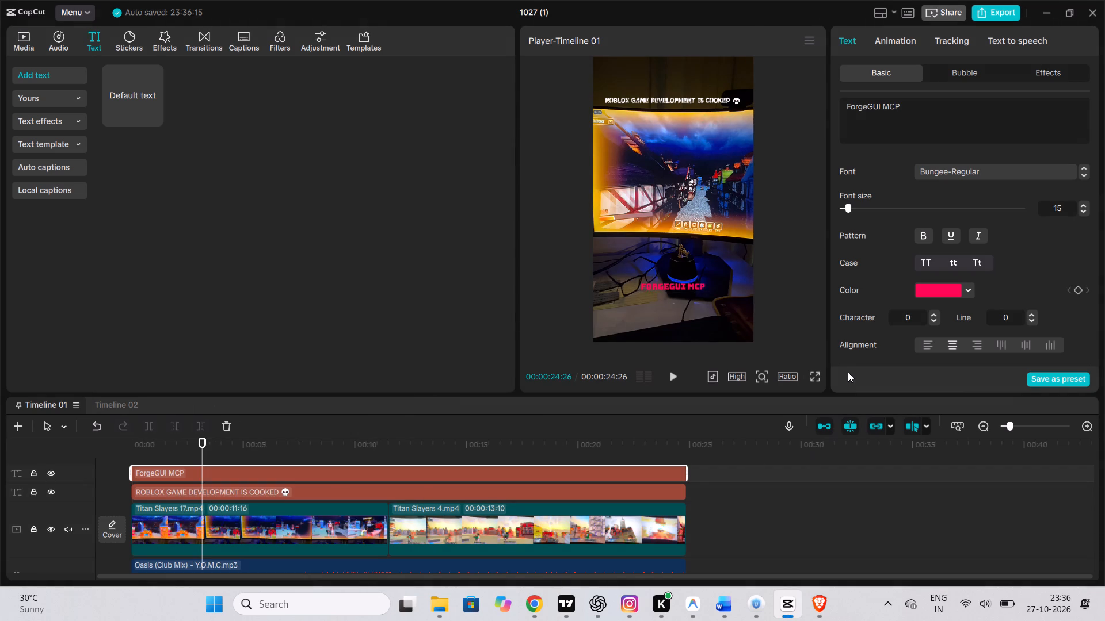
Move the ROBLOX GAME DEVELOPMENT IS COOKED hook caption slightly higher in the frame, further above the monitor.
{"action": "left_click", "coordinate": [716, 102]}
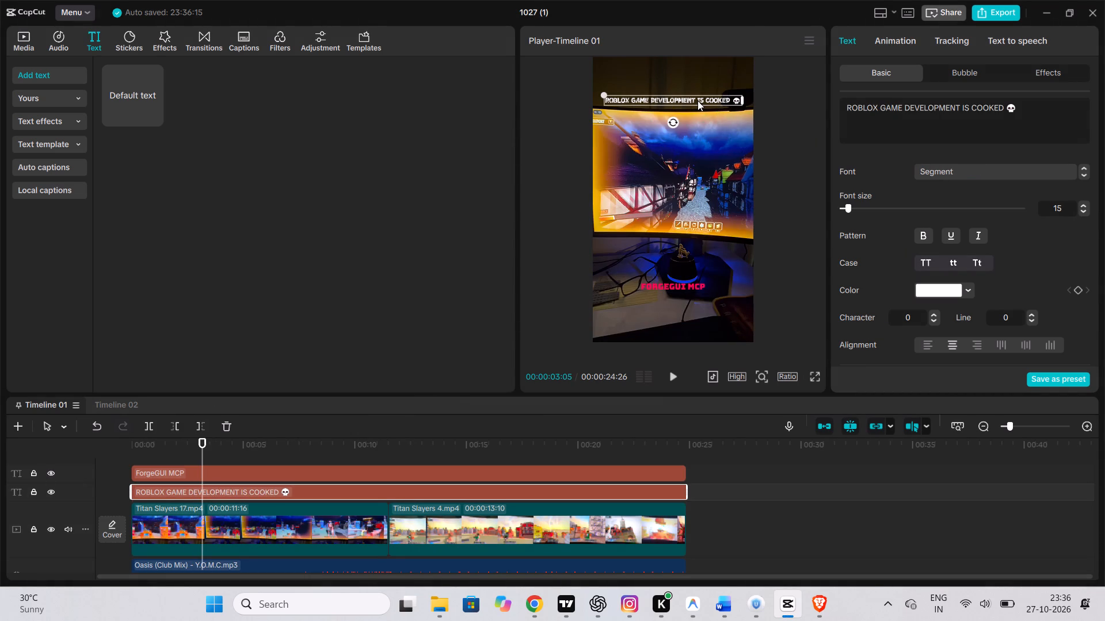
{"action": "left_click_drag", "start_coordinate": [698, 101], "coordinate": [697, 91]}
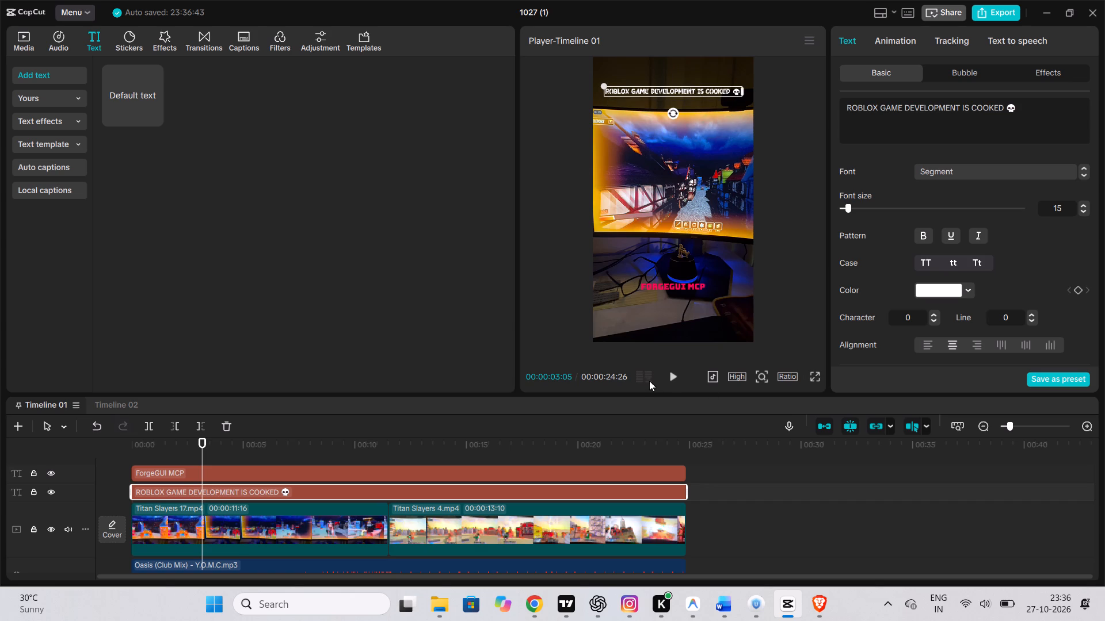
Play the reel from the current position and check the placement of both captions, including in full screen.
{"action": "left_click", "coordinate": [668, 374]}
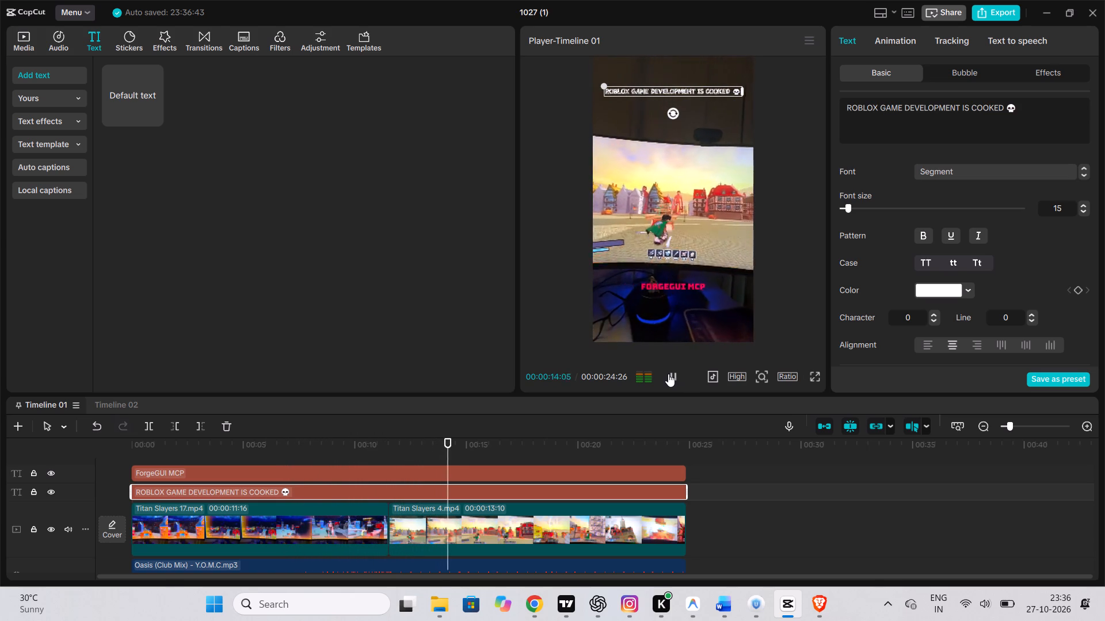
{"action": "left_click", "coordinate": [818, 374]}
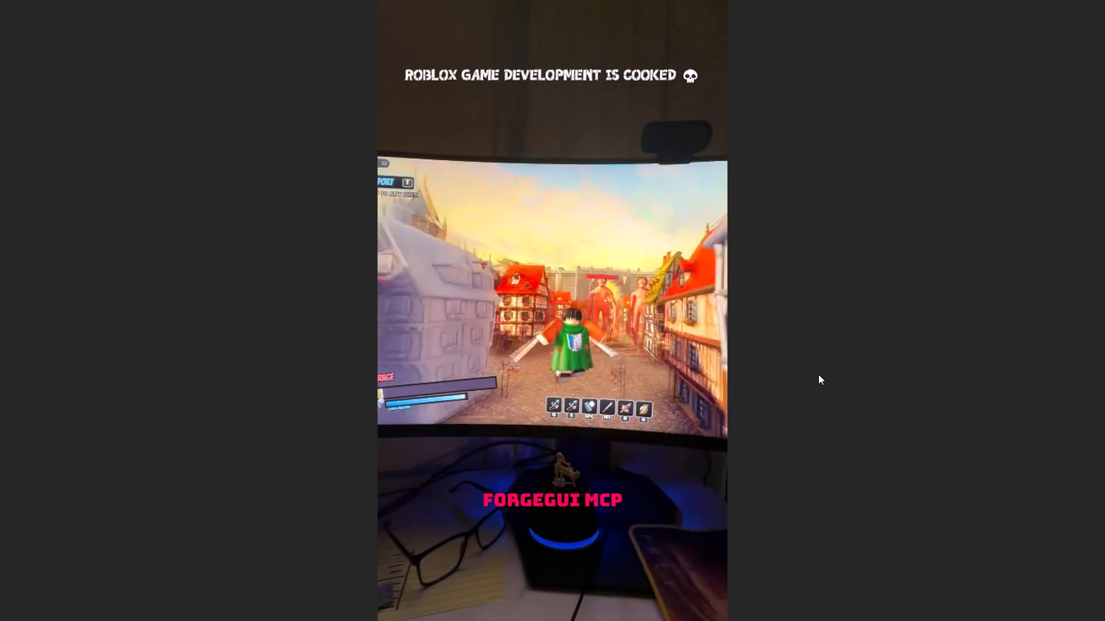
{"action": "key", "text": "Escape"}
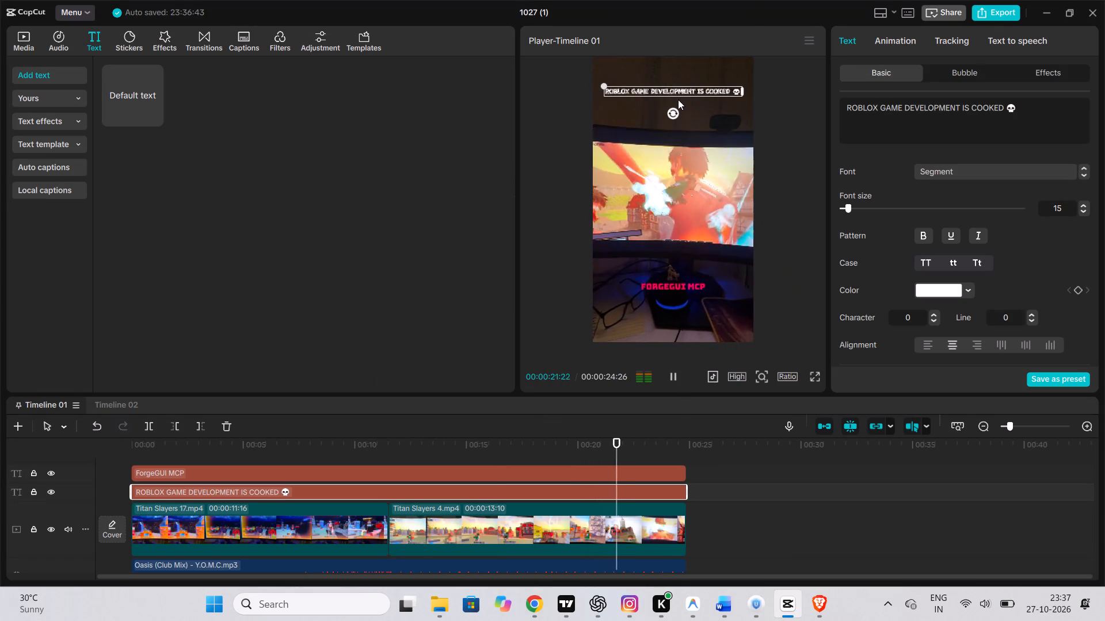
Move the ROBLOX GAME DEVELOPMENT IS COOKED hook caption down a little, closer to the monitor's top edge.
{"action": "left_click_drag", "start_coordinate": [674, 92], "coordinate": [676, 105]}
Export Timeline 01 as 1027 (1) in 1080P, H.264 mp4 at 30fps, and dismiss the sharing options.
{"action": "left_click", "coordinate": [997, 16]}
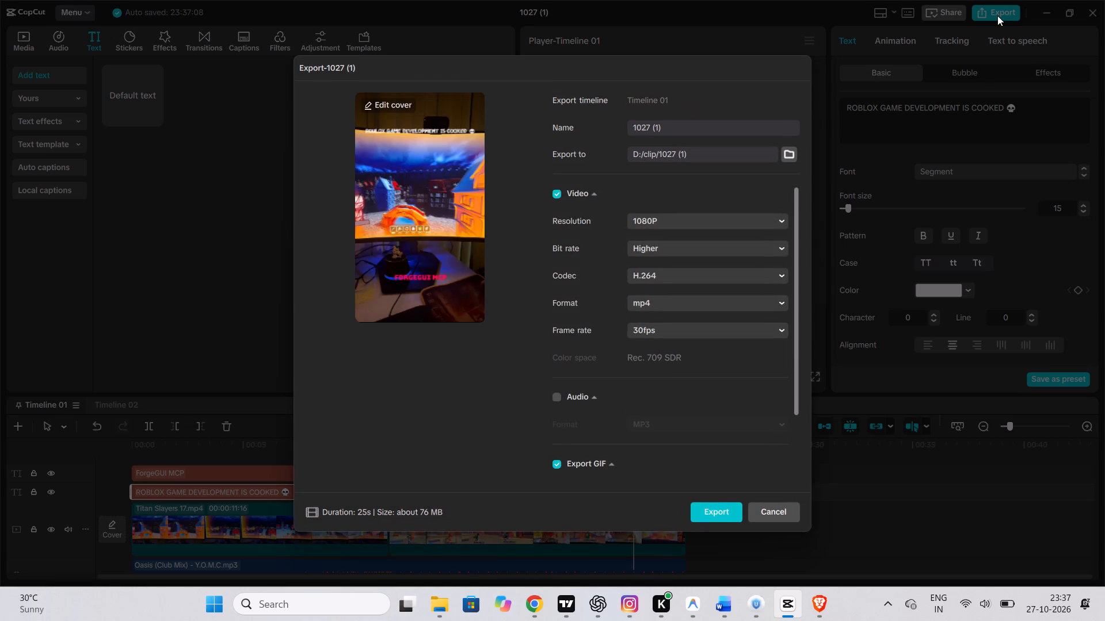
{"action": "left_click", "coordinate": [708, 511]}
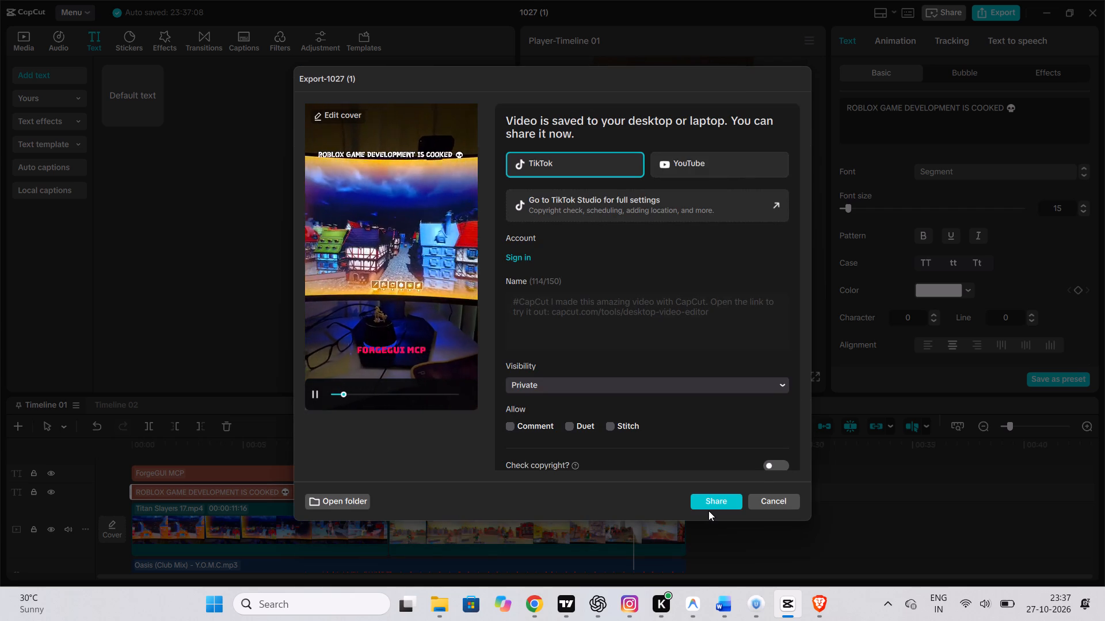
{"action": "left_click", "coordinate": [767, 497]}
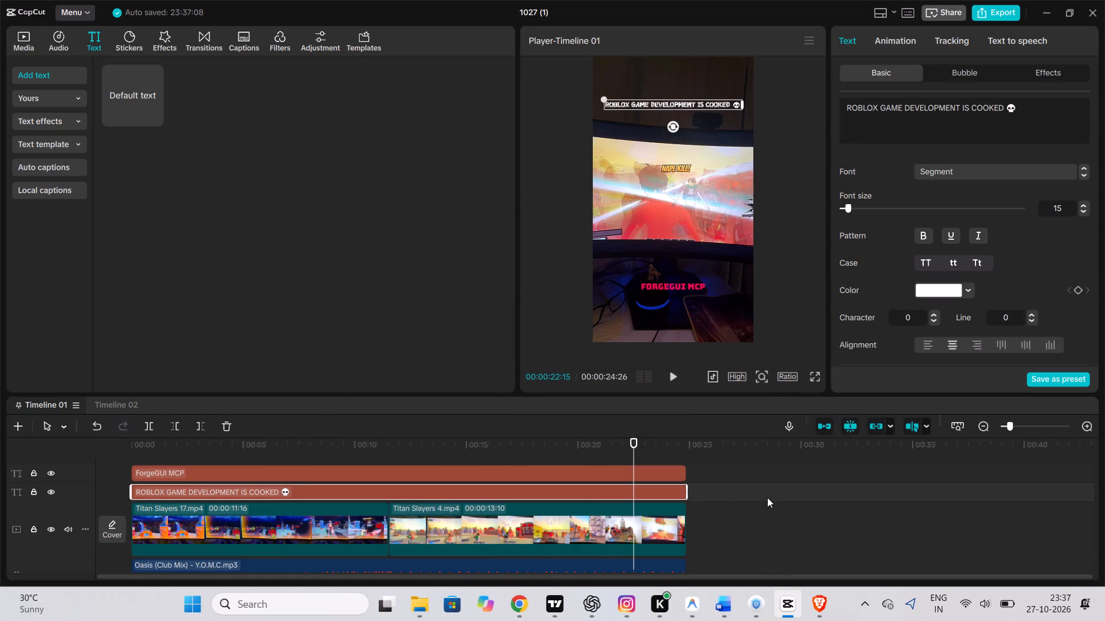